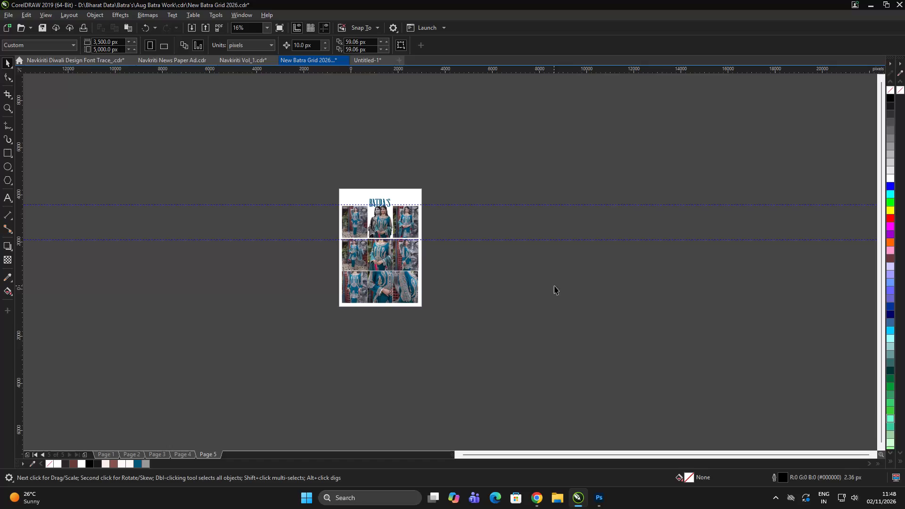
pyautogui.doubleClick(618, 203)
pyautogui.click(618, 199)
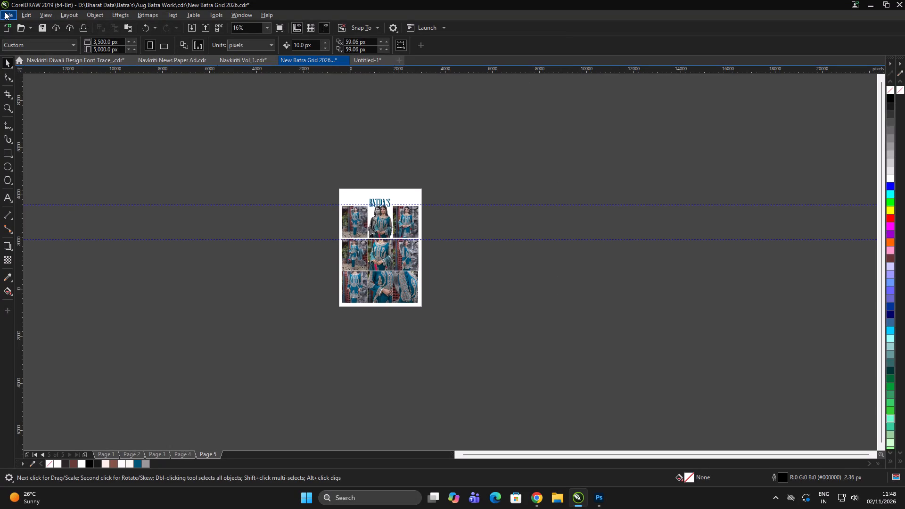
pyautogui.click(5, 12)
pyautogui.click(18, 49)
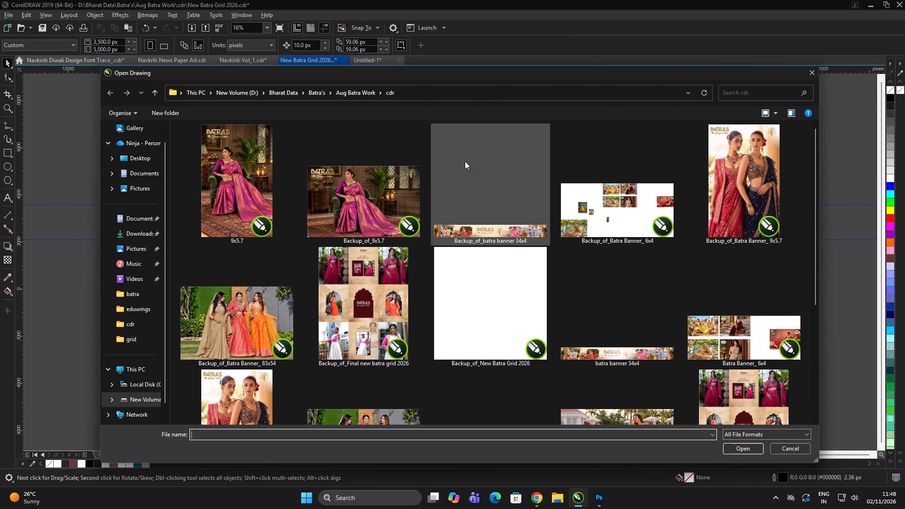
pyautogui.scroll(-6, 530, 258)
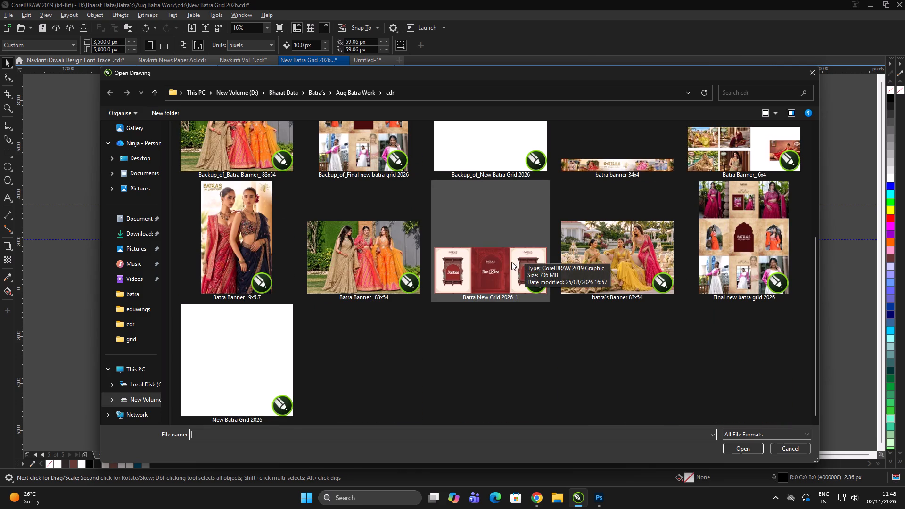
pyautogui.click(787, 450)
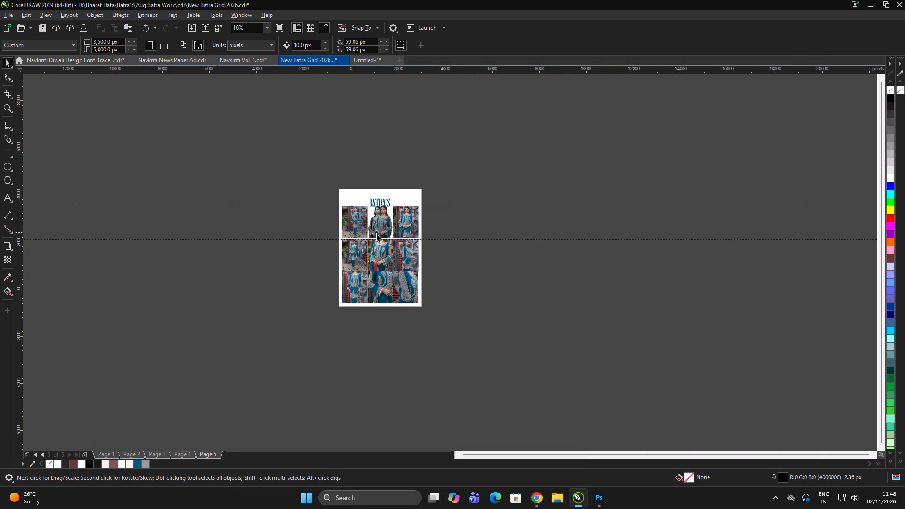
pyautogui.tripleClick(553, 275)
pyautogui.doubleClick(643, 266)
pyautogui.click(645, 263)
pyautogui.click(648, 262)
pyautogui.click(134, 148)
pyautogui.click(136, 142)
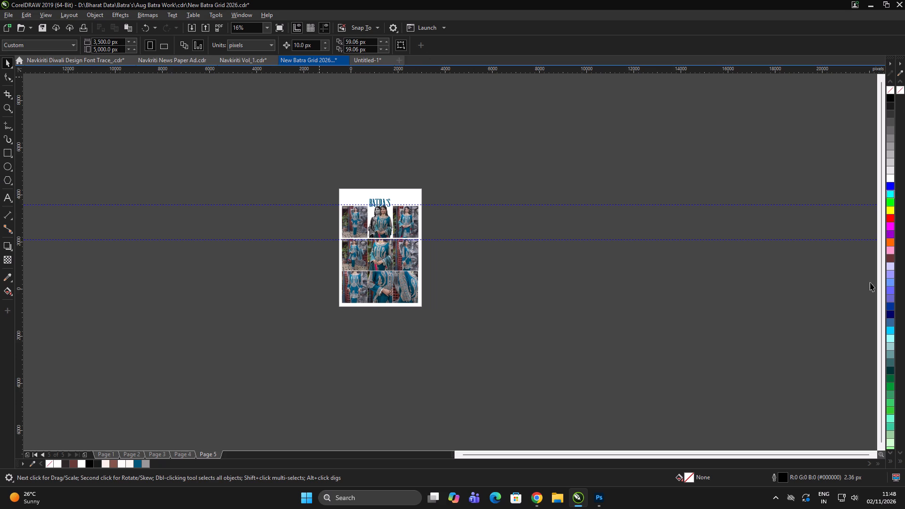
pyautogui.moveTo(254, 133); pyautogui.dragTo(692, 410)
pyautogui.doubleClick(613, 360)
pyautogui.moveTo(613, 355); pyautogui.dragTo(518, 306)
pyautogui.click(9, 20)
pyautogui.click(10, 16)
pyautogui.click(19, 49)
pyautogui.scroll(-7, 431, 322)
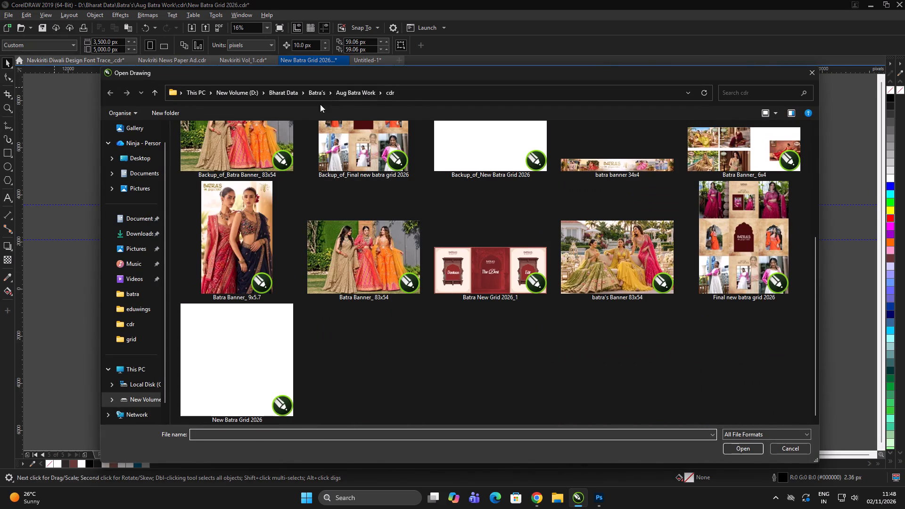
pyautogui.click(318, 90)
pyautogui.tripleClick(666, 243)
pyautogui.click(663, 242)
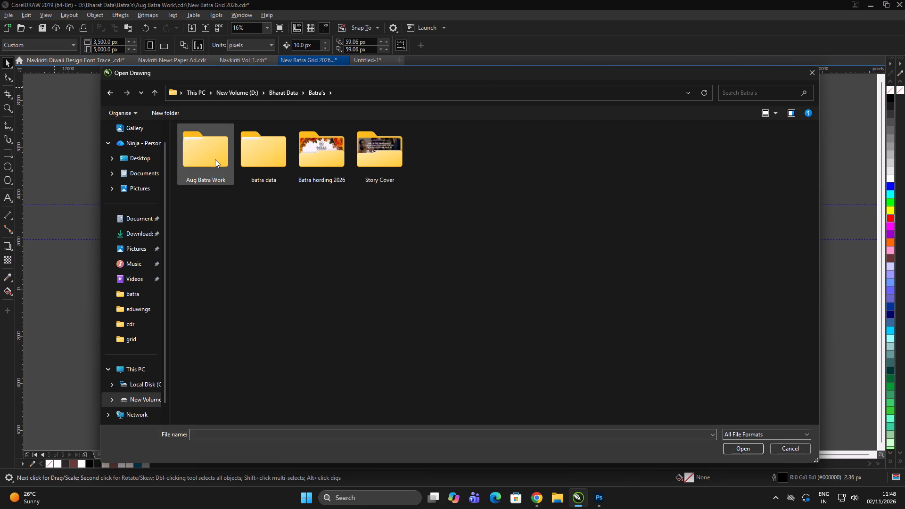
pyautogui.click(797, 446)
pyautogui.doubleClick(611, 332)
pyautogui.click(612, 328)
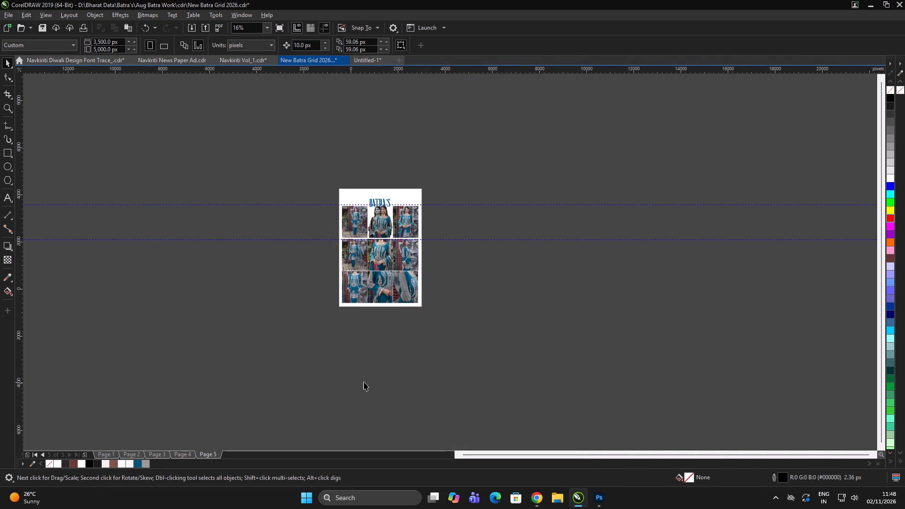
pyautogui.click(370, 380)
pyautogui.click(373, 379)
# Open the krishna_1 drawing from the cdr folder of Krishna_projects, inside Bharat Data on New Volume (D:).
pyautogui.click(7, 13)
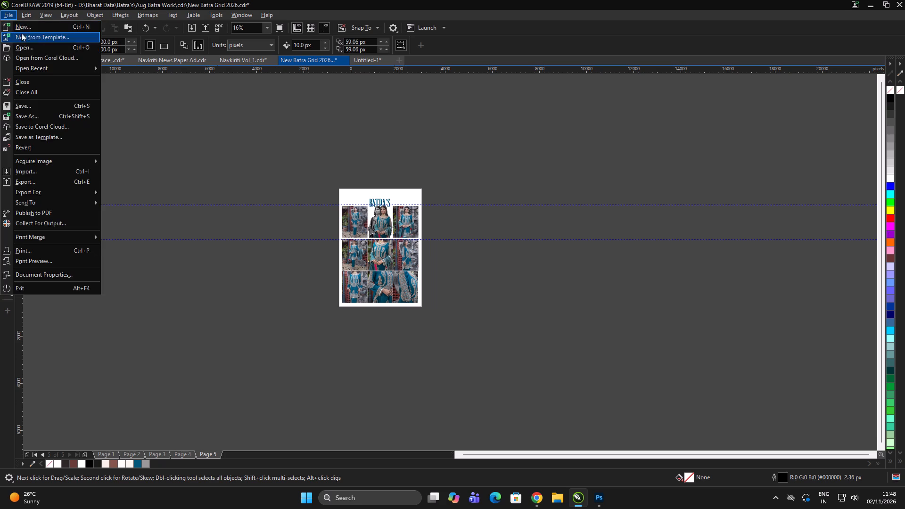
pyautogui.click(24, 48)
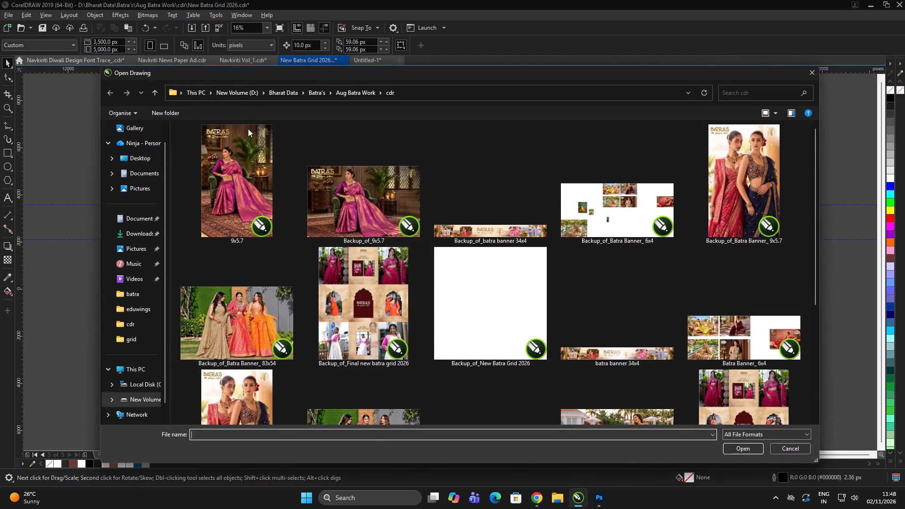
pyautogui.click(144, 405)
pyautogui.doubleClick(194, 143)
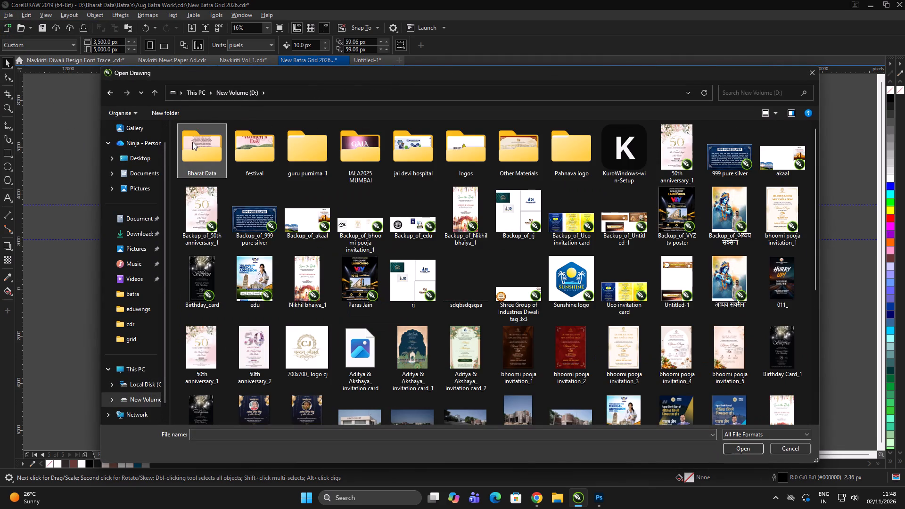
pyautogui.click(235, 173)
pyautogui.write('kri')
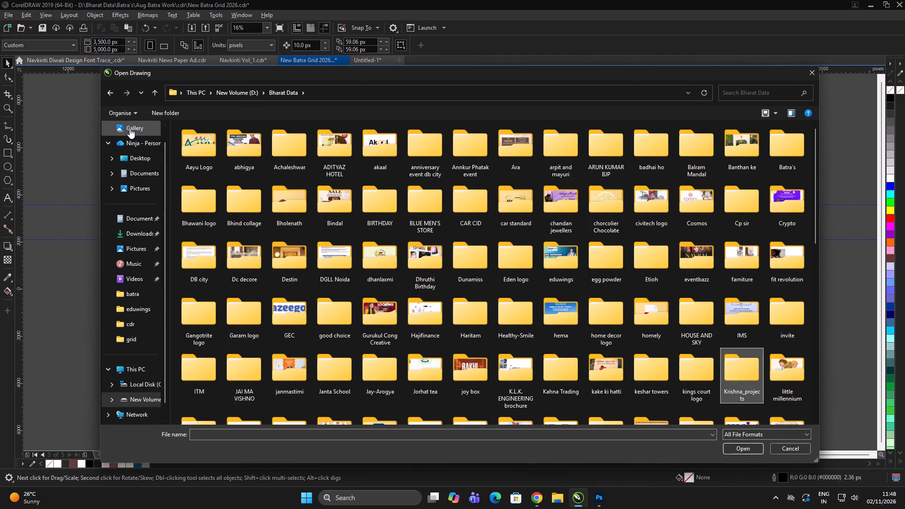
pyautogui.doubleClick(741, 376)
pyautogui.doubleClick(228, 137)
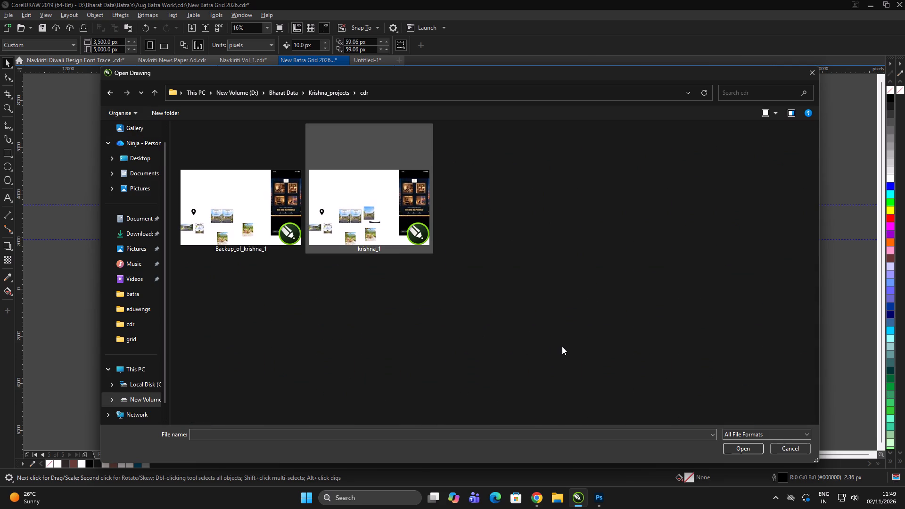
pyautogui.tripleClick(562, 346)
pyautogui.click(378, 231)
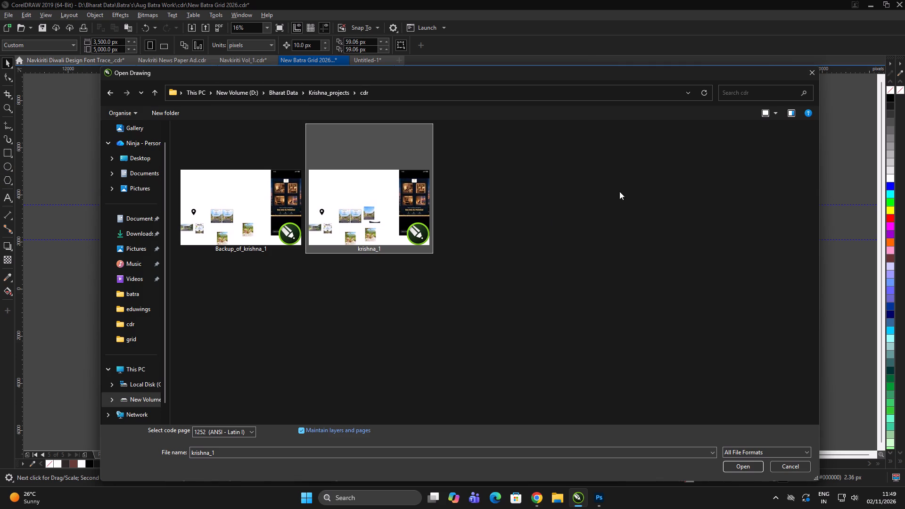
pyautogui.moveTo(559, 268); pyautogui.dragTo(552, 266)
pyautogui.click(417, 237)
pyautogui.click(733, 467)
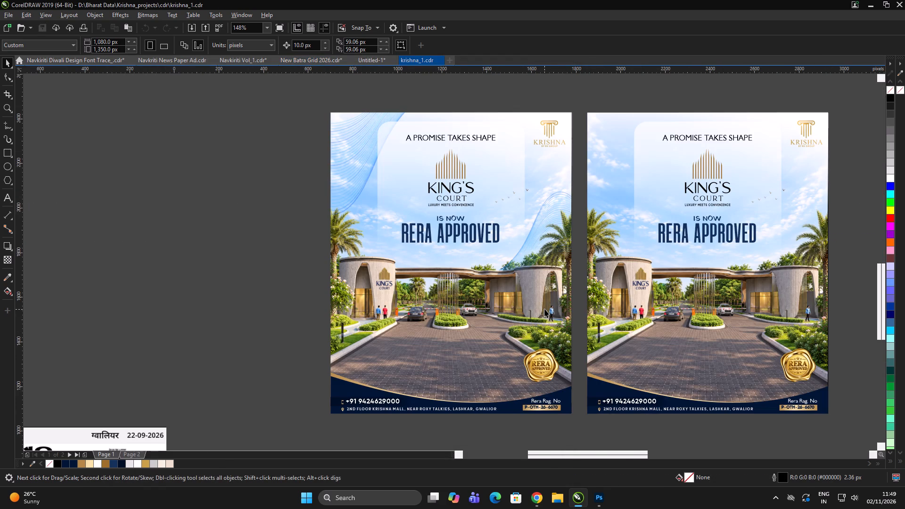
# Look over the artwork around Page 1 and switch to Page 2 of the krishna_1 drawing.
pyautogui.scroll(-2, 409, 297)
pyautogui.click(303, 314)
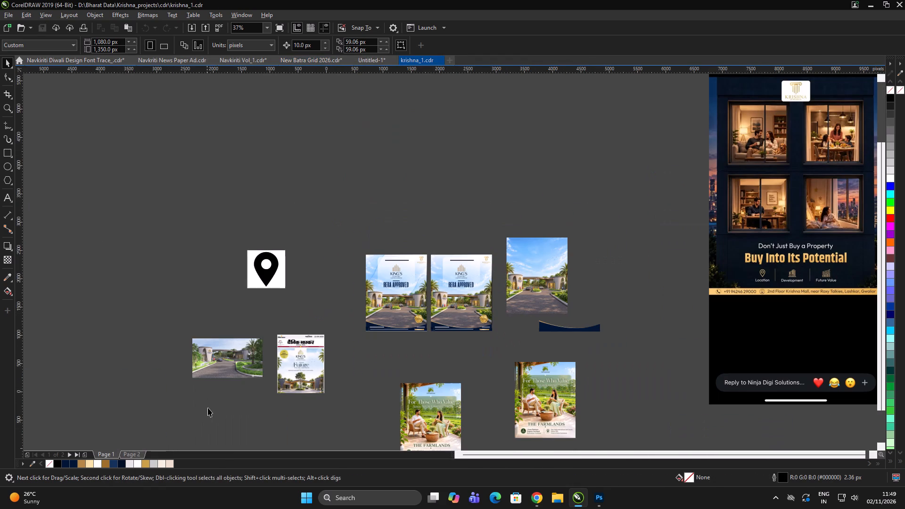
pyautogui.click(129, 459)
pyautogui.click(132, 454)
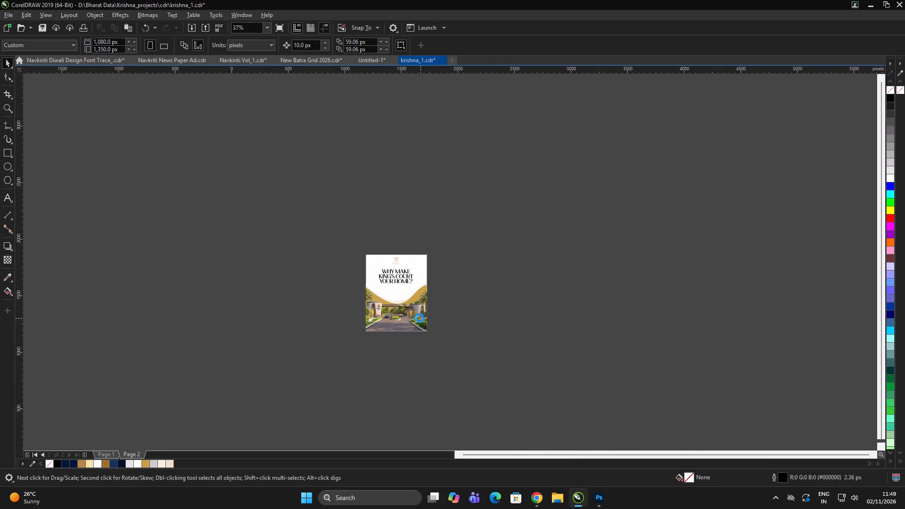
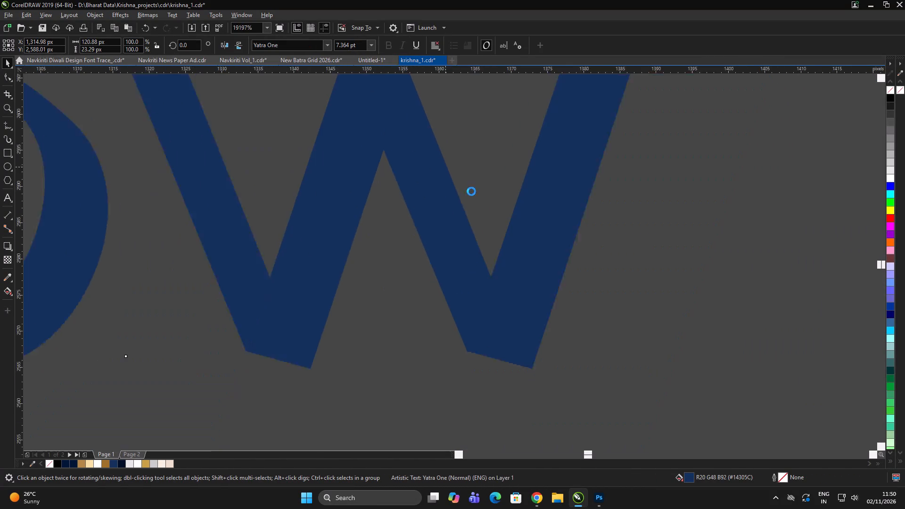
# Ungroup the selected artwork on Page 1 and select the dark blue IS NOW text on its own.
pyautogui.scroll(-1, 471, 191)
pyautogui.hotkey('ctrl', 'u')
pyautogui.keyDown('ctrl'); pyautogui.click(552, 229); pyautogui.keyUp('ctrl')
pyautogui.scroll(1, 366, 198)
pyautogui.click(367, 198)
pyautogui.scroll(-2, 369, 197)
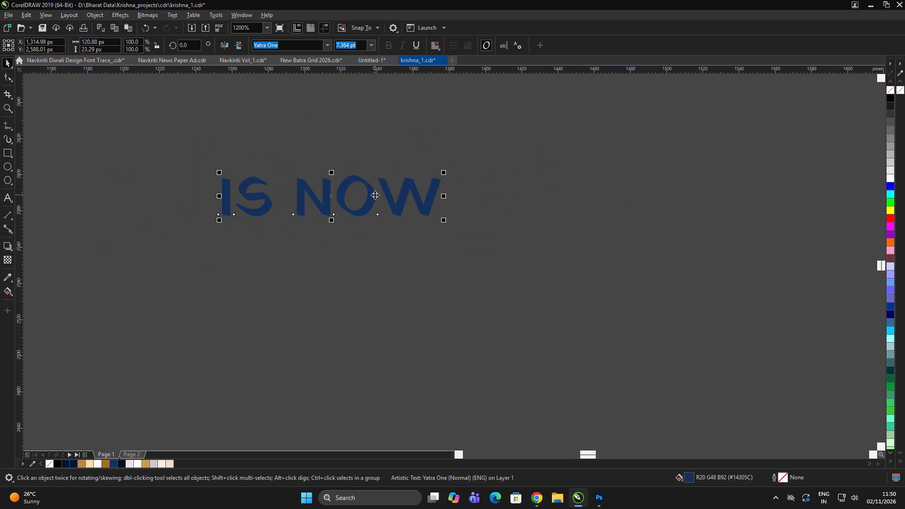
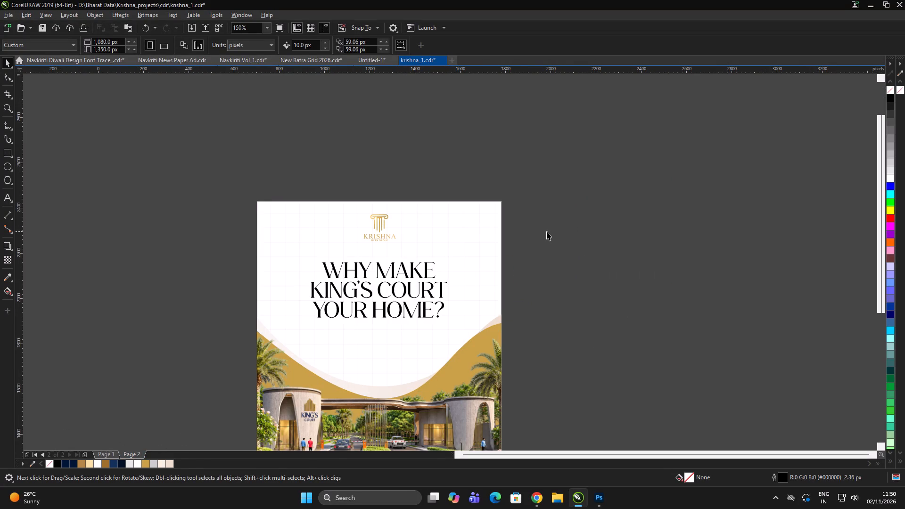
# Paste the copied dark blue IS NOW text onto Page 2 and move it to the white area below the WHY MAKE KING'S COURT YOUR HOME? heading.
pyautogui.hotkey('ctrl', 'v')
pyautogui.moveTo(405, 170); pyautogui.dragTo(351, 329)
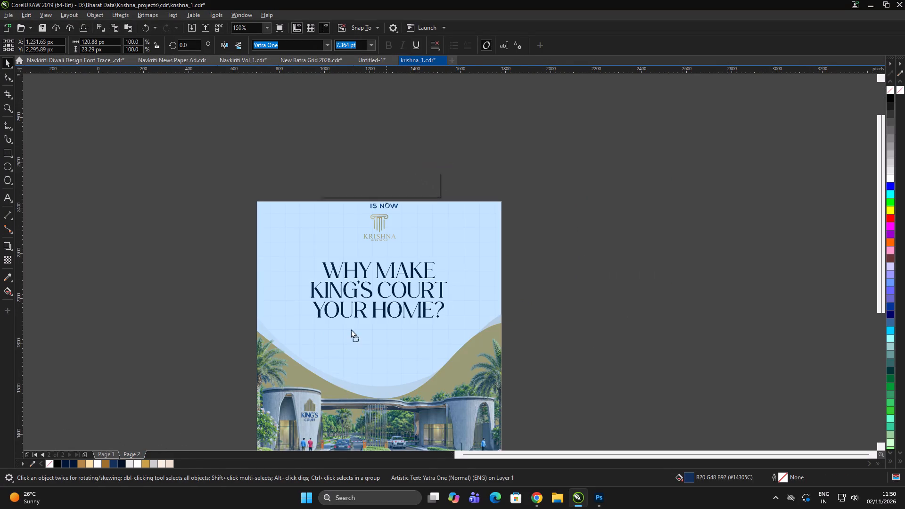
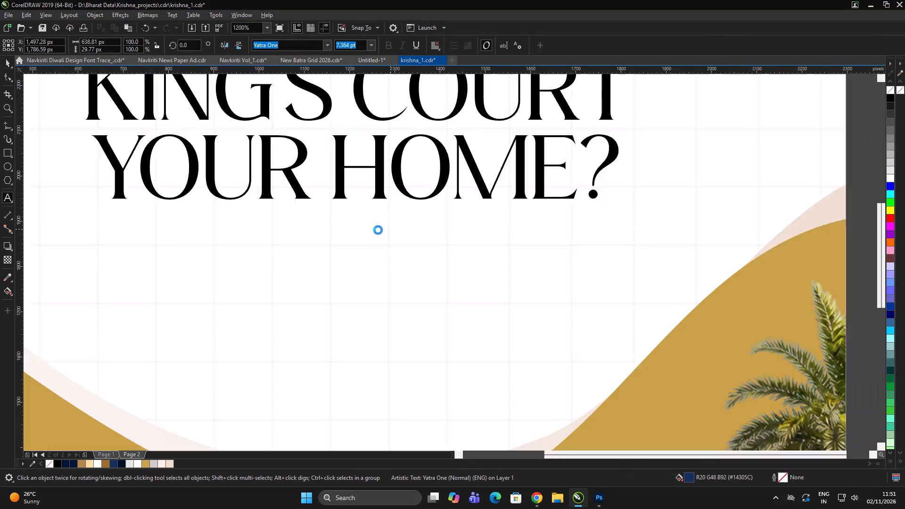
# Break the dark blue tagline "A prime address is a lifetime in the making." onto a second line before "lifetime".
pyautogui.scroll(1, 484, 265)
pyautogui.click(481, 277)
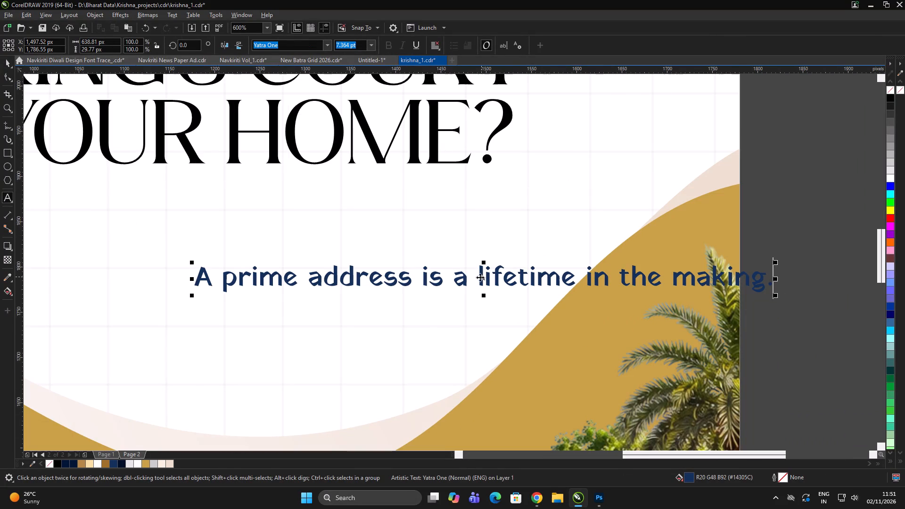
pyautogui.click(478, 277)
pyautogui.press('Return')
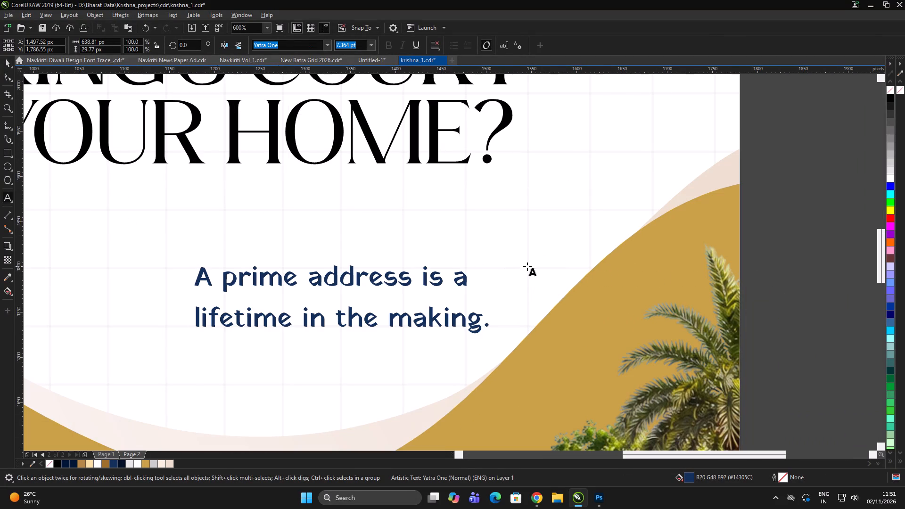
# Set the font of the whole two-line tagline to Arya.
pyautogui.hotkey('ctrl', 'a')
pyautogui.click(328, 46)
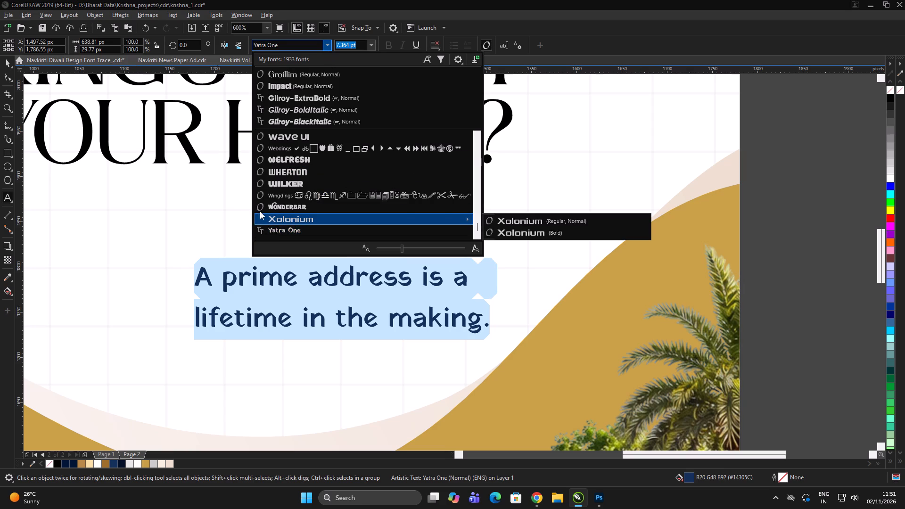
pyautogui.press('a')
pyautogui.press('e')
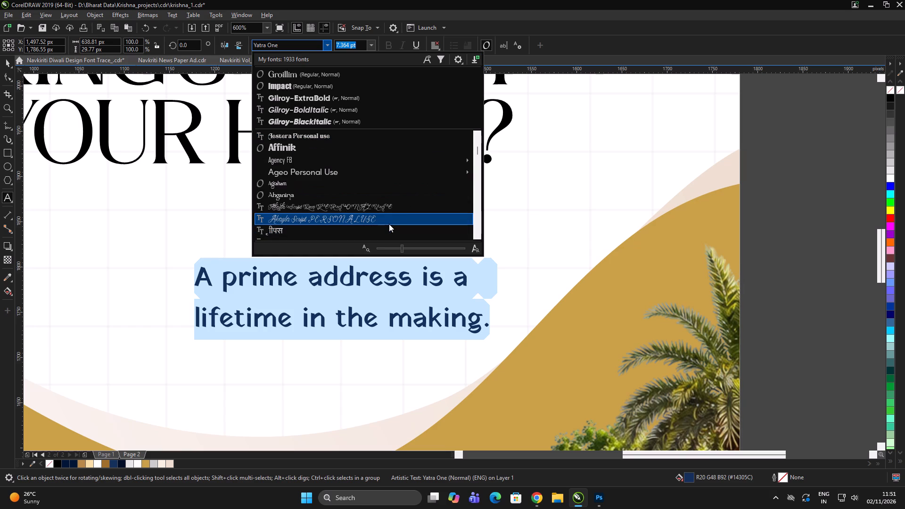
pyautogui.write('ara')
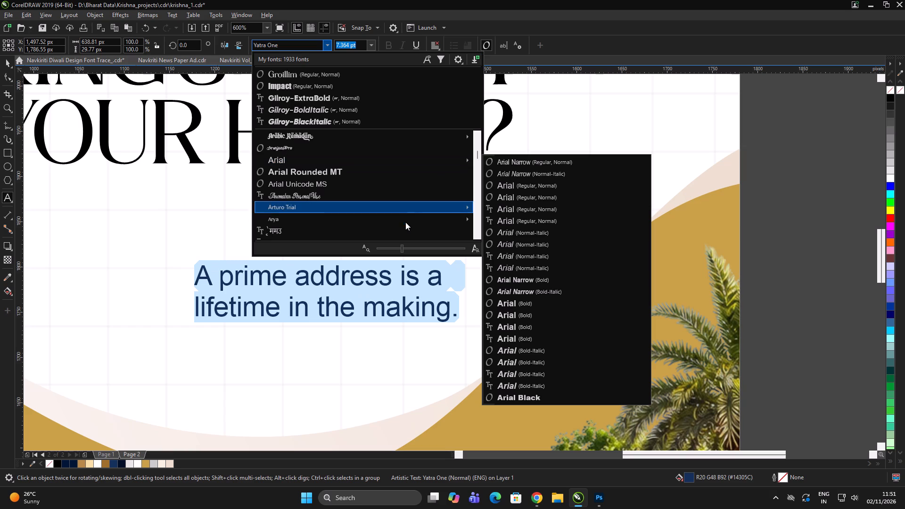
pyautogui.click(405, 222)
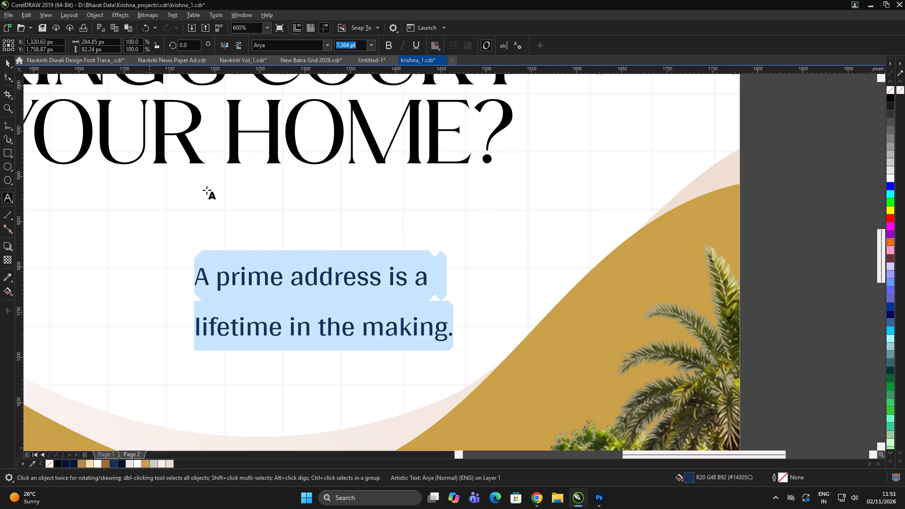
# Centre-align the two lines of the tagline text.
pyautogui.click(7, 63)
pyautogui.scroll(-2, 518, 234)
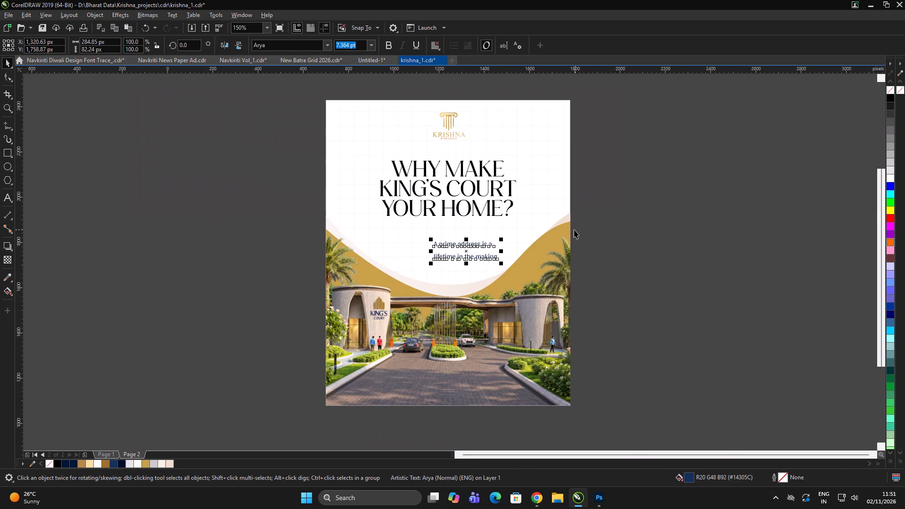
pyautogui.moveTo(625, 222); pyautogui.dragTo(250, 318)
pyautogui.scroll(1, 507, 281)
pyautogui.click(437, 46)
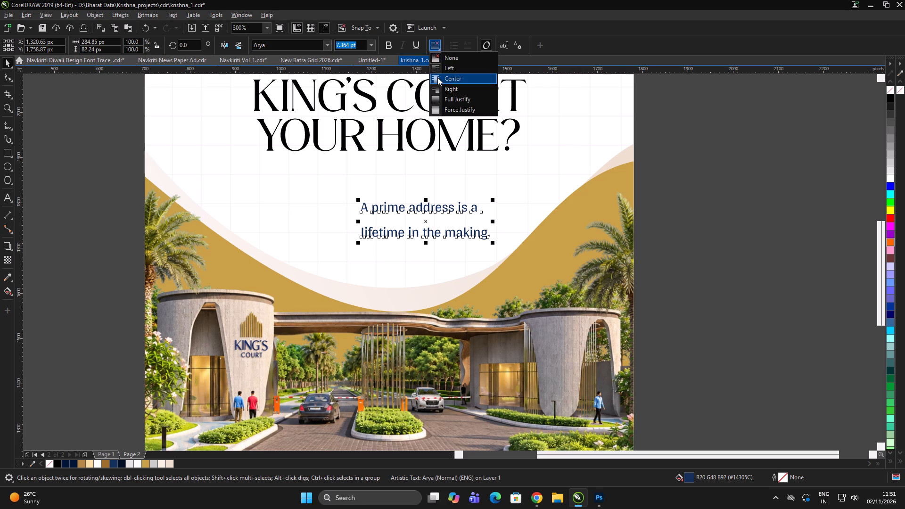
pyautogui.click(437, 77)
# Move the tagline's line break so the second line reads "a lifetime in the making.".
pyautogui.scroll(1, 465, 231)
pyautogui.doubleClick(493, 191)
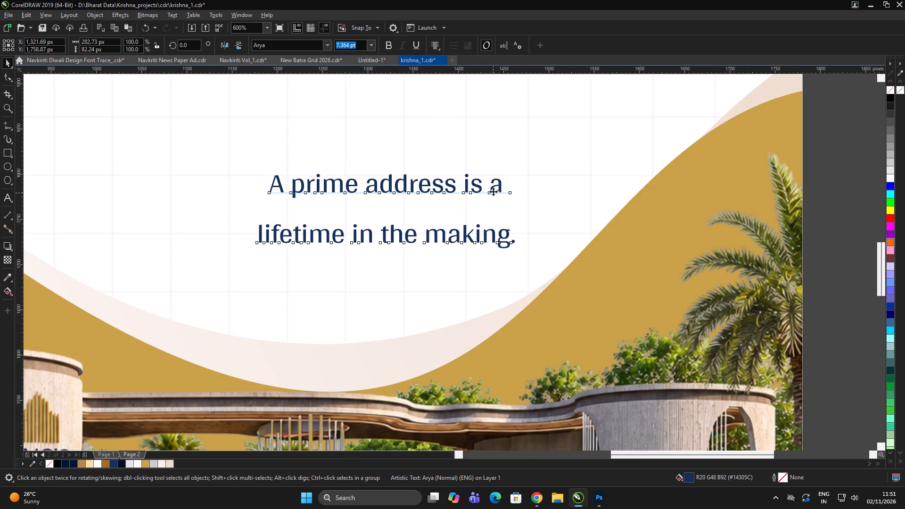
pyautogui.press('Return')
pyautogui.click(258, 284)
pyautogui.press('BackSpace')
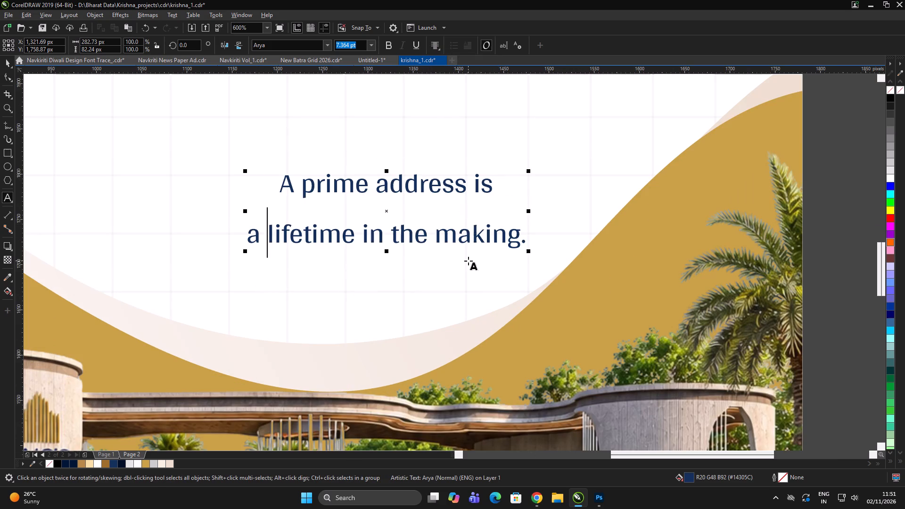
# Tighten the line spacing between the tagline's two lines with the Shape tool.
pyautogui.click(4, 77)
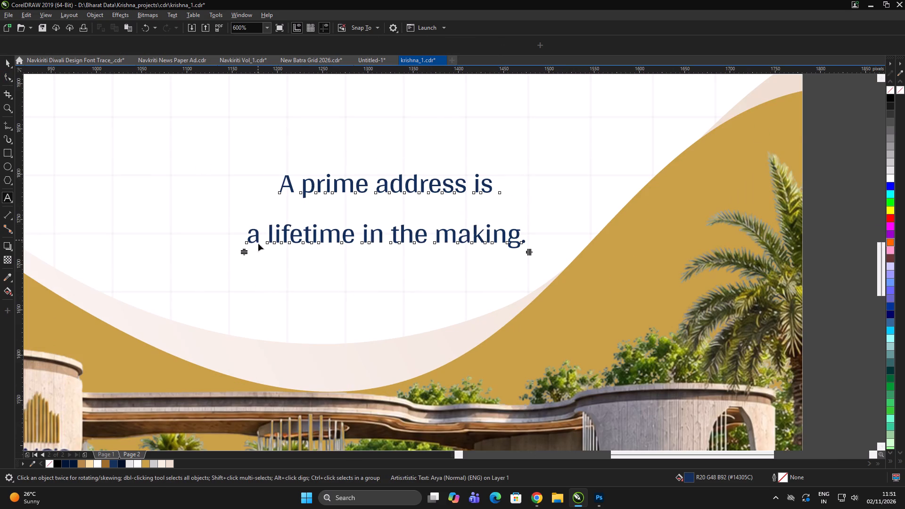
pyautogui.moveTo(244, 252); pyautogui.dragTo(254, 215)
pyautogui.scroll(-2, 342, 219)
pyautogui.press('space')
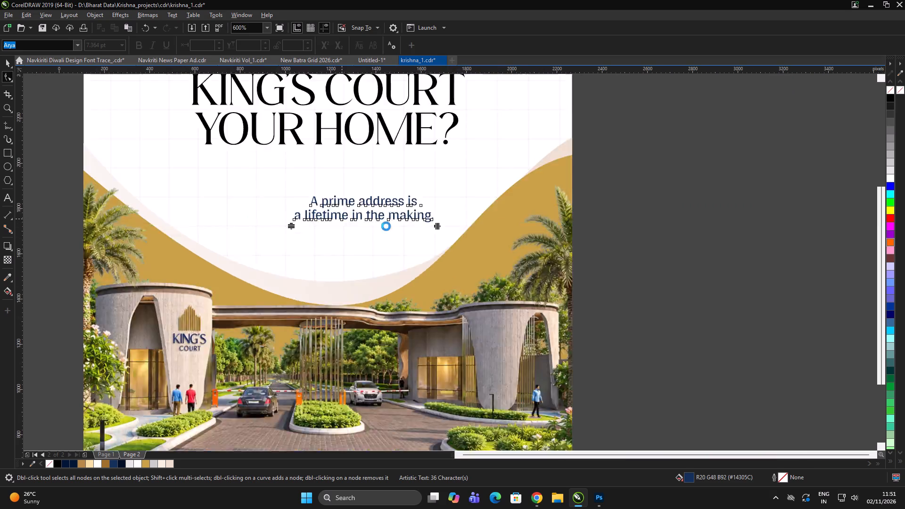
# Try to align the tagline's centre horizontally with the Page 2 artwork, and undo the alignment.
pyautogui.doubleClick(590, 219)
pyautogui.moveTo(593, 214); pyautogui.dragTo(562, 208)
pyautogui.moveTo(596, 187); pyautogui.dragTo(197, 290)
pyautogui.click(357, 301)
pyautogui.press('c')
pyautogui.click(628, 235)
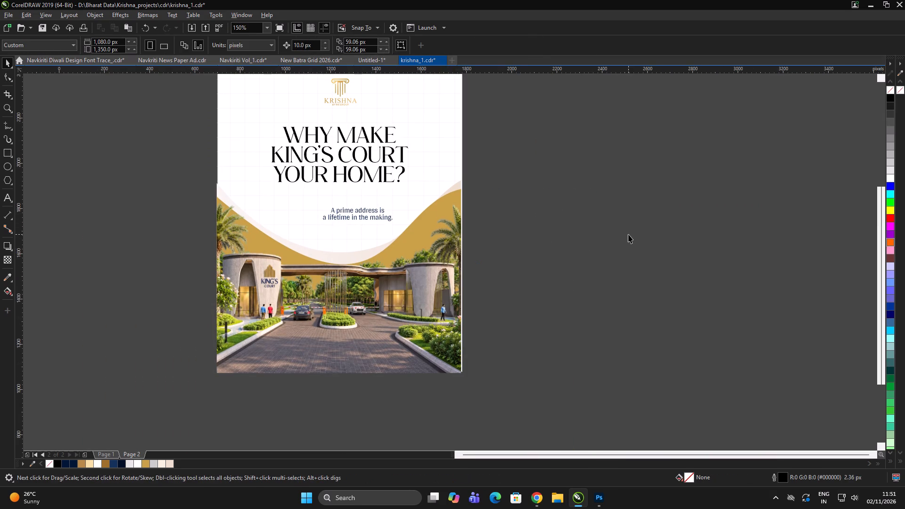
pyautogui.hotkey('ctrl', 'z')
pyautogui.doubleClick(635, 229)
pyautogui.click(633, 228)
# Look over the King's Court RERA APPROVED posts on Page 1 and return to Page 2.
pyautogui.press('pageup')
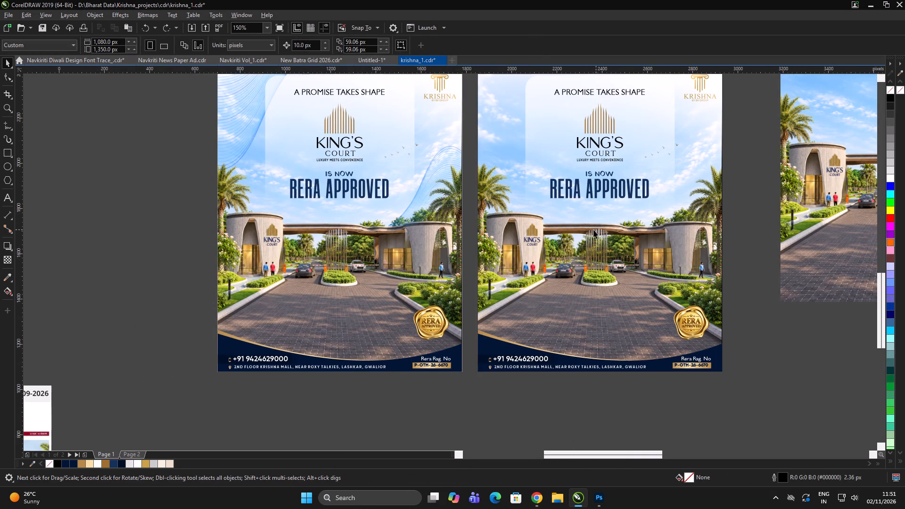
pyautogui.press('pageup')
pyautogui.click(502, 316)
pyautogui.doubleClick(523, 415)
pyautogui.scroll(2, 535, 369)
pyautogui.click(520, 346)
pyautogui.scroll(-2, 527, 339)
pyautogui.click(488, 385)
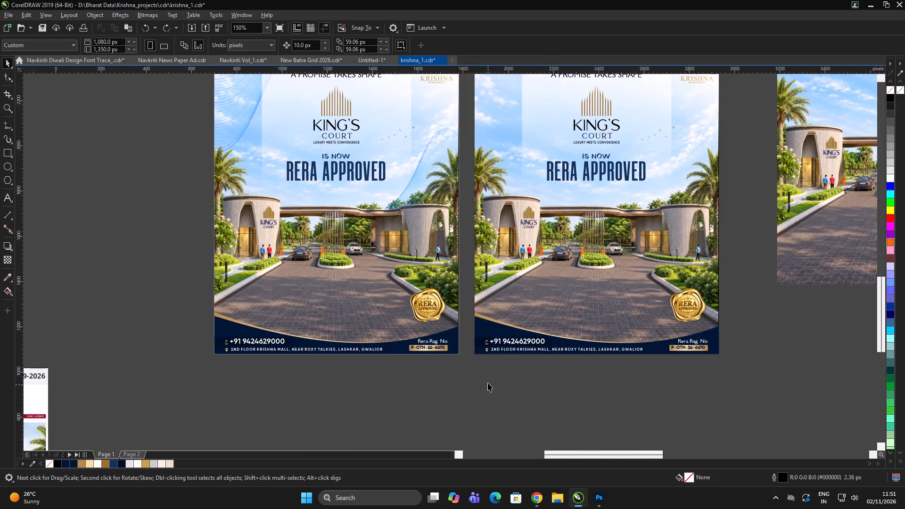
pyautogui.press('pagedown')
pyautogui.doubleClick(492, 408)
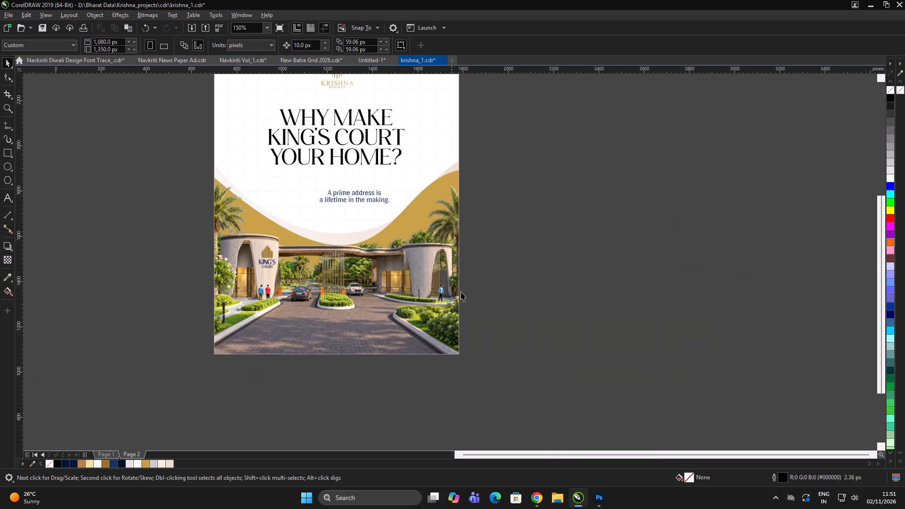
pyautogui.doubleClick(537, 291)
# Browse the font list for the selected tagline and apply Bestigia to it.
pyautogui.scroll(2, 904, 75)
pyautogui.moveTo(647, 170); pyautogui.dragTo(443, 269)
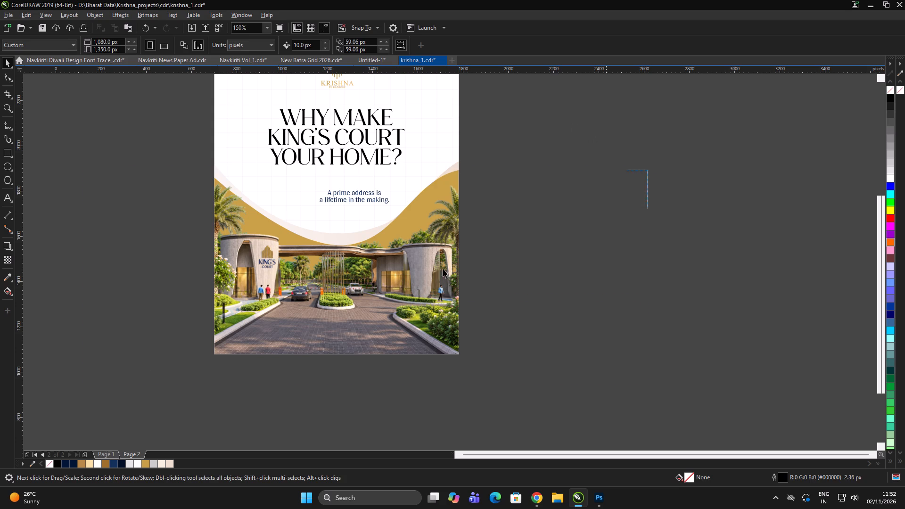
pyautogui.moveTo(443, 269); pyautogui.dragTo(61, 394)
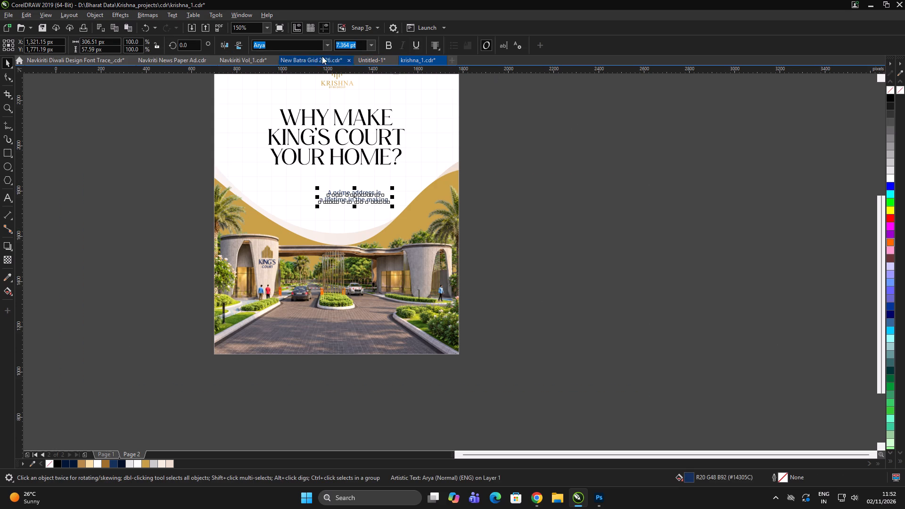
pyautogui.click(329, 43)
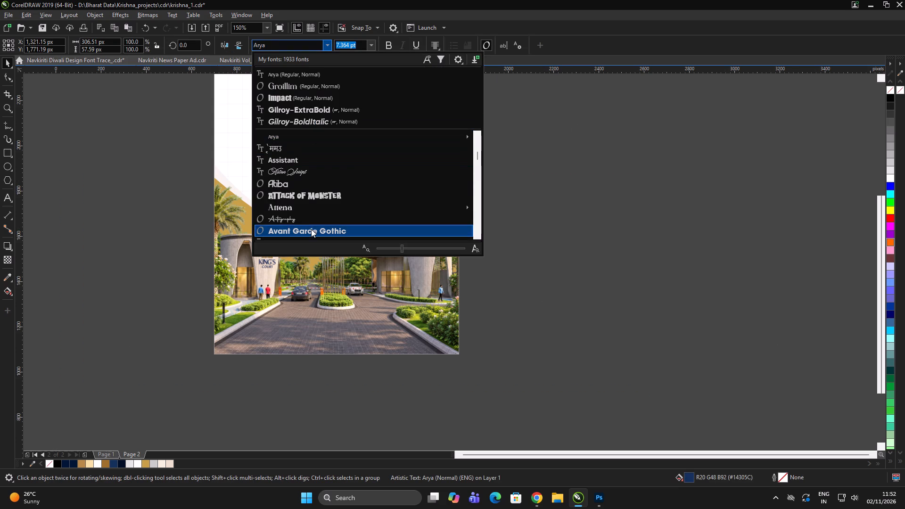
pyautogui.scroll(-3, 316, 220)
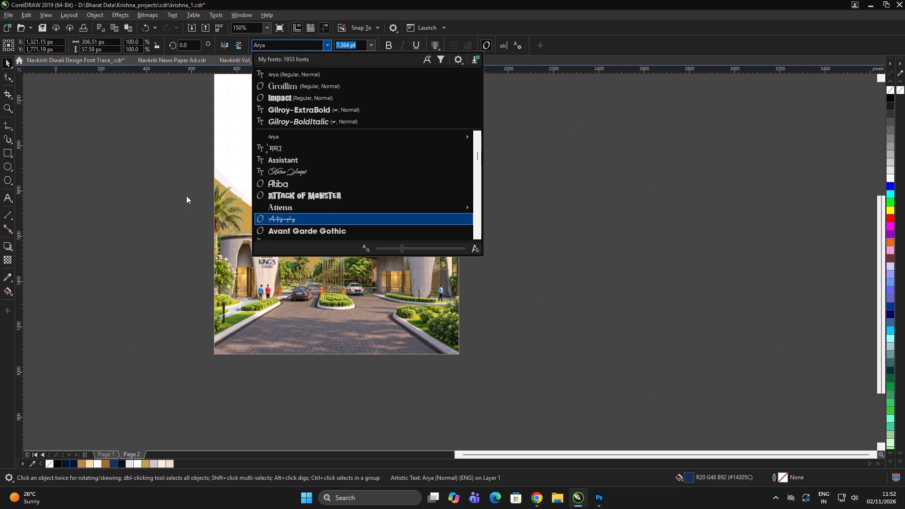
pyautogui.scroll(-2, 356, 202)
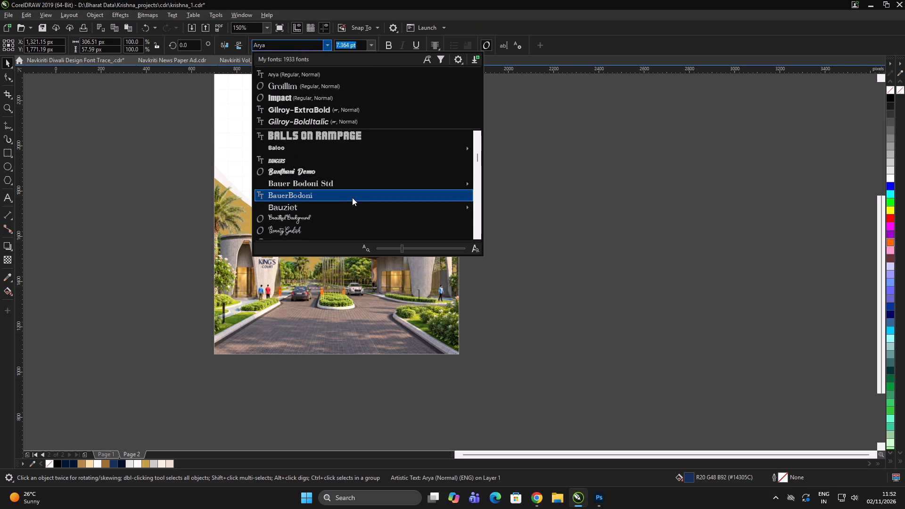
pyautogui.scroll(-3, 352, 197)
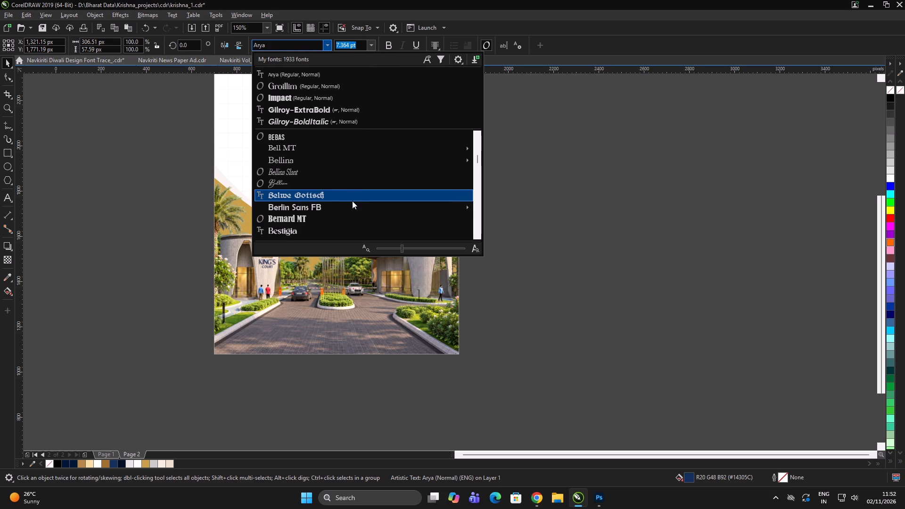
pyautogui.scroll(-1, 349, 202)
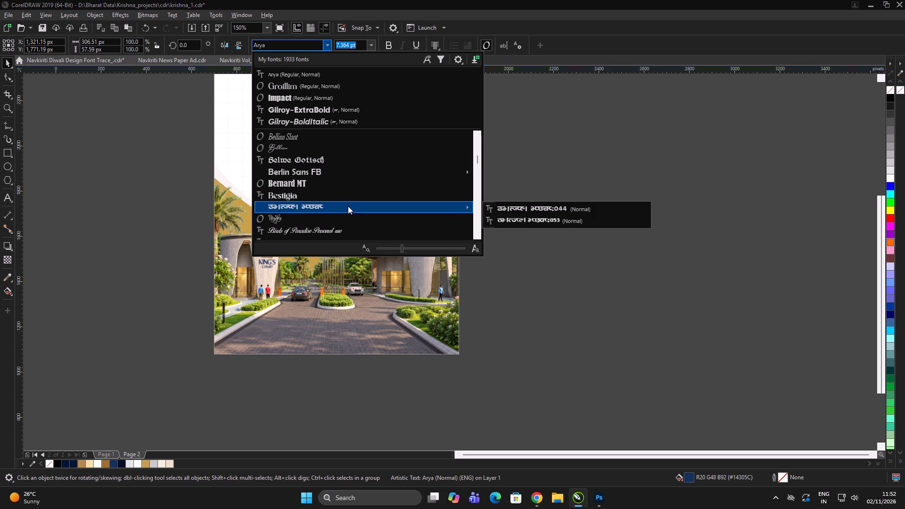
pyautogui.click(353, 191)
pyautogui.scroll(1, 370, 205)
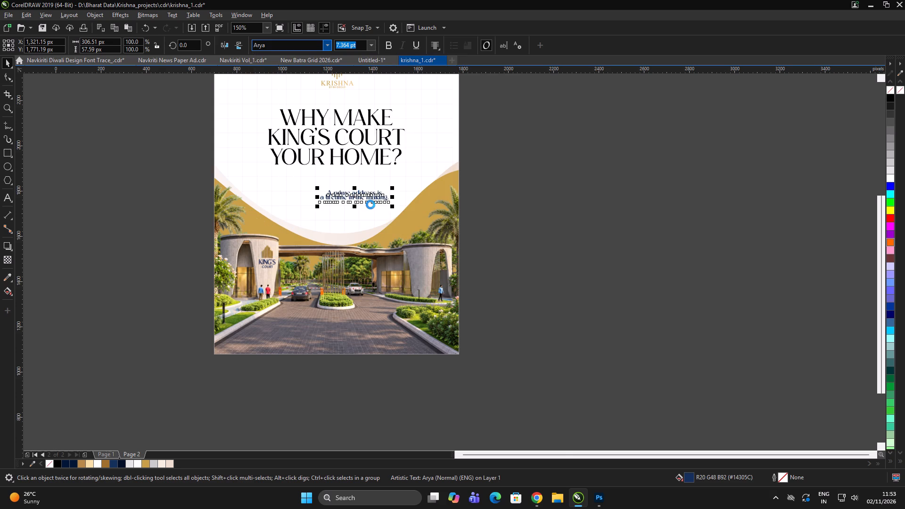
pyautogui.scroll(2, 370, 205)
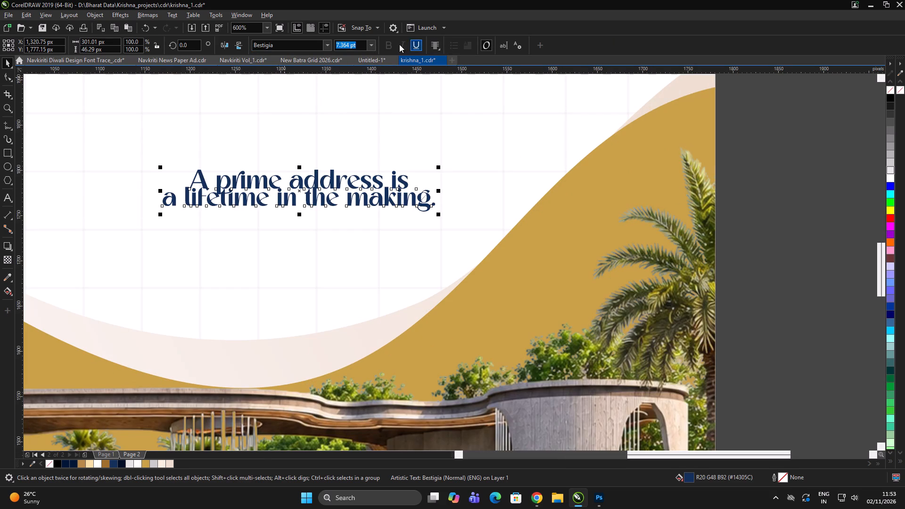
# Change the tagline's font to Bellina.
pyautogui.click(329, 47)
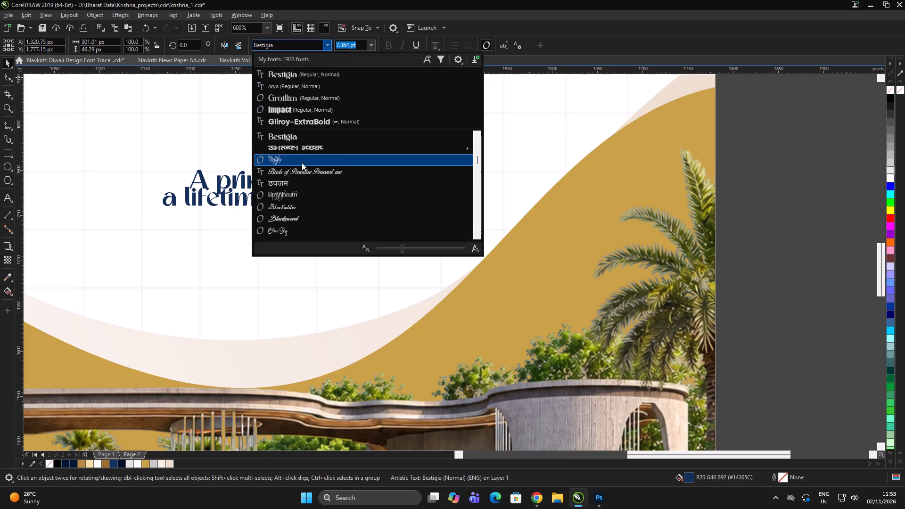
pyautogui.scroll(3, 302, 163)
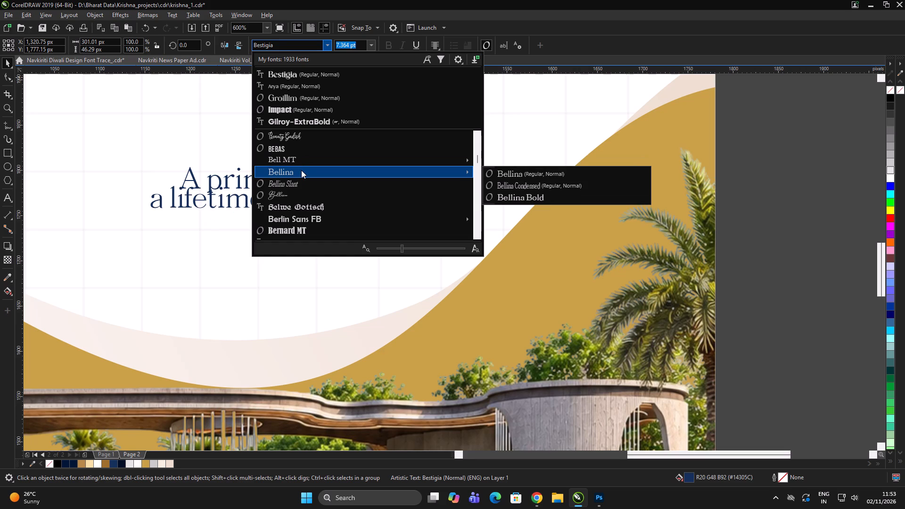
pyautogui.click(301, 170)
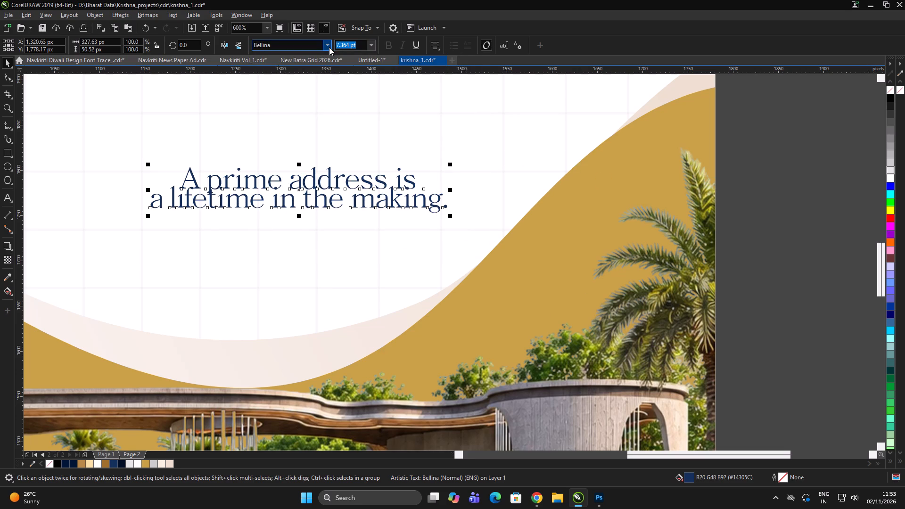
# Change the tagline's font to Bauziet Norm Regular.
pyautogui.click(329, 47)
pyautogui.scroll(2, 295, 165)
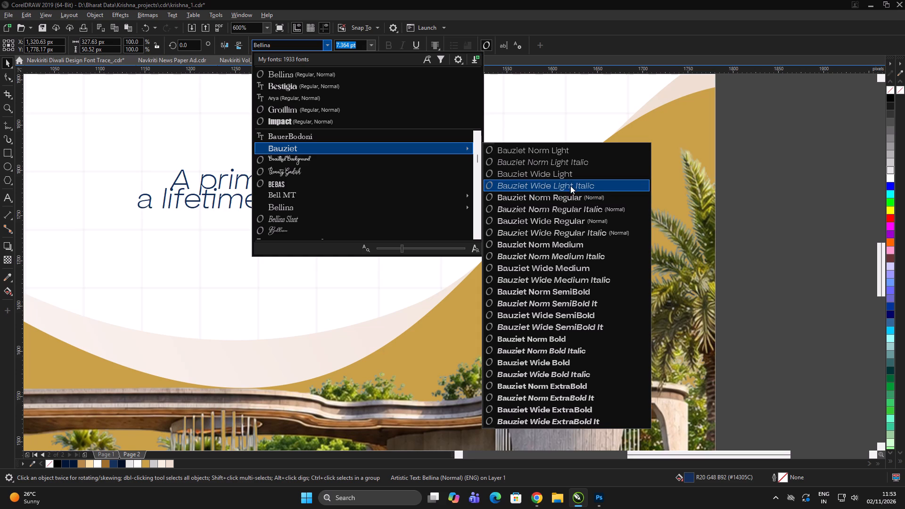
pyautogui.click(569, 193)
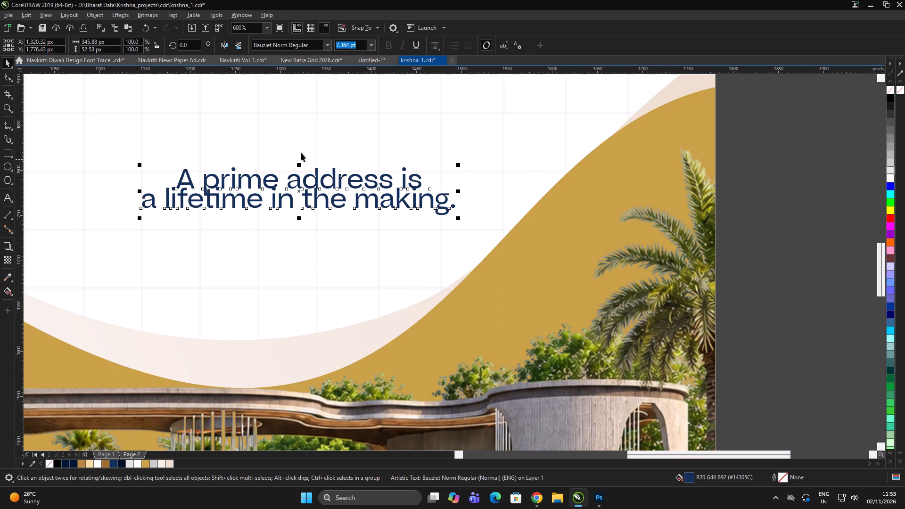
# Widen the line spacing between the tagline's two lines slightly with the Shape tool.
pyautogui.click(3, 76)
pyautogui.moveTo(139, 218); pyautogui.dragTo(140, 224)
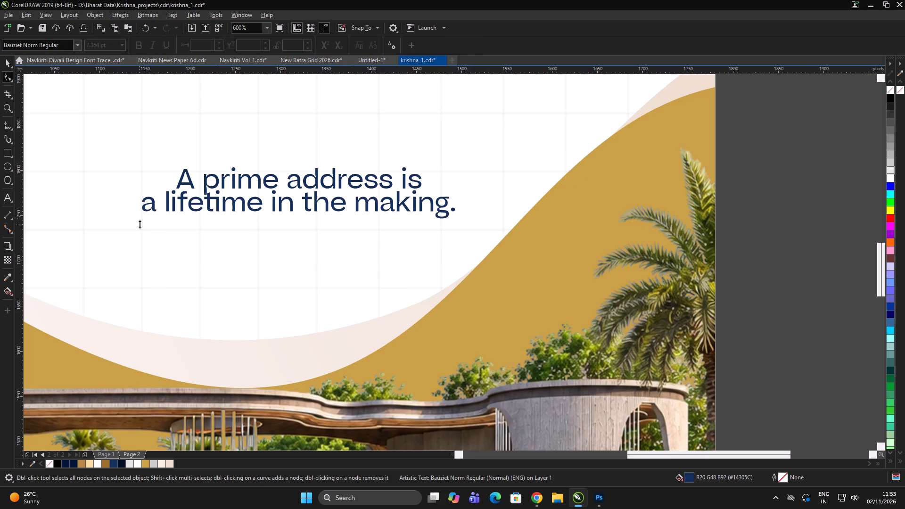
# Widen the line spacing between the tagline's two lines a little more with the Shape tool.
pyautogui.moveTo(140, 224); pyautogui.dragTo(140, 233)
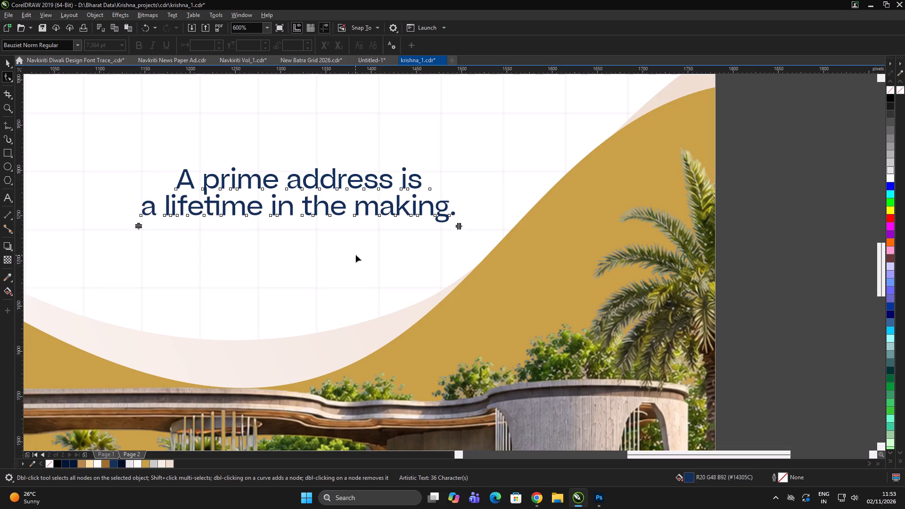
# Centre the tagline horizontally on the post's background and deselect everything.
pyautogui.scroll(-5, 353, 258)
pyautogui.press('space')
pyautogui.keyDown('shift'); pyautogui.click(384, 200); pyautogui.keyUp('shift')
pyautogui.press('c')
pyautogui.doubleClick(574, 153)
# Browse the font list for the tagline and change its font to Dsans from the Brendiva family.
pyautogui.scroll(1, 378, 252)
pyautogui.click(292, 232)
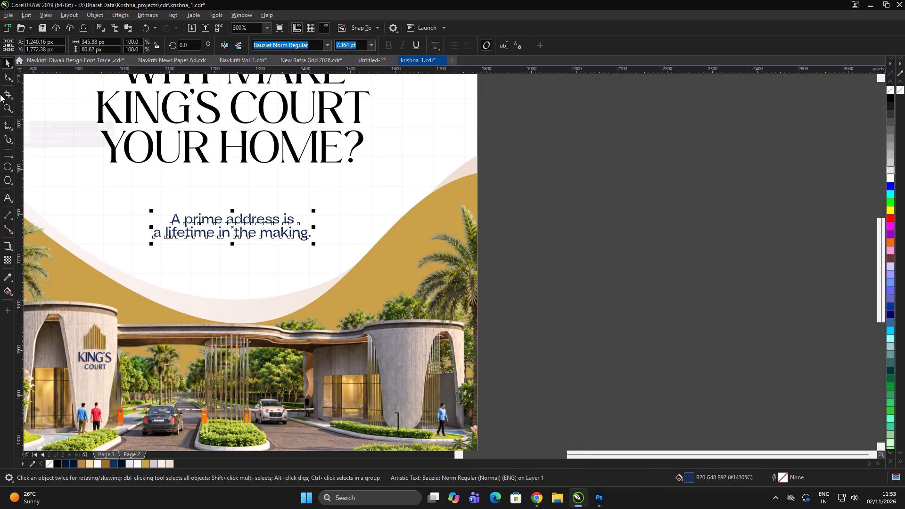
pyautogui.moveTo(664, 187); pyautogui.dragTo(0, 361)
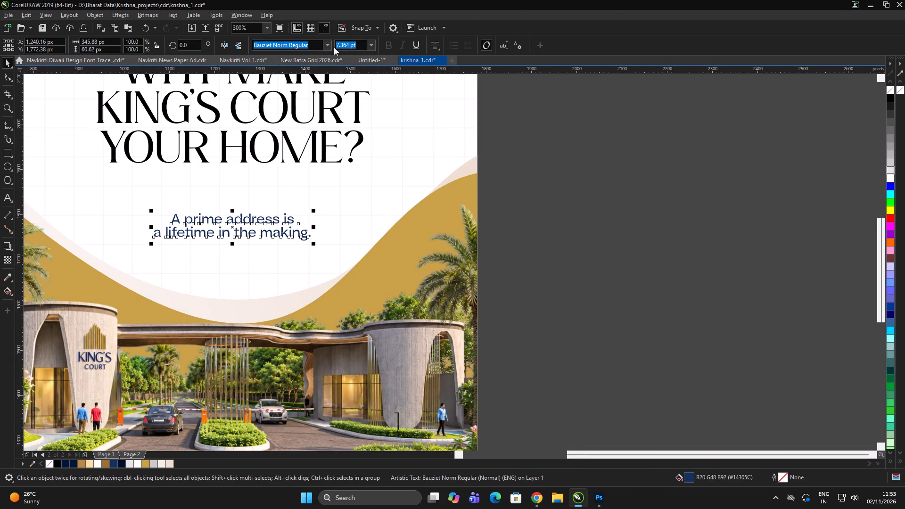
pyautogui.click(331, 46)
pyautogui.scroll(2, 306, 175)
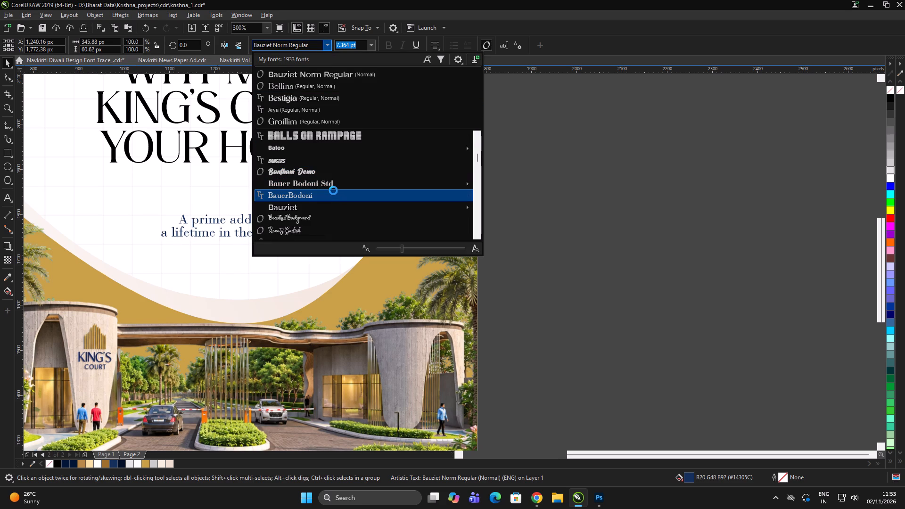
pyautogui.scroll(-3, 333, 190)
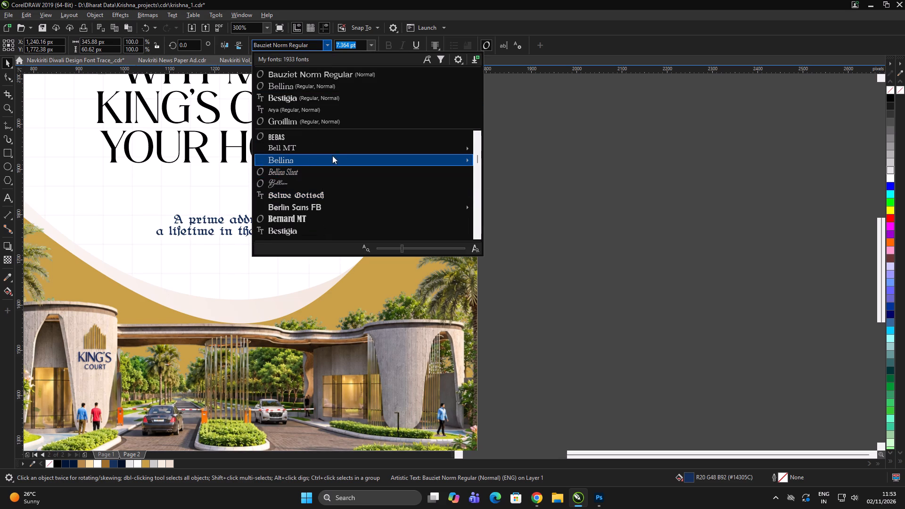
pyautogui.scroll(-3, 348, 190)
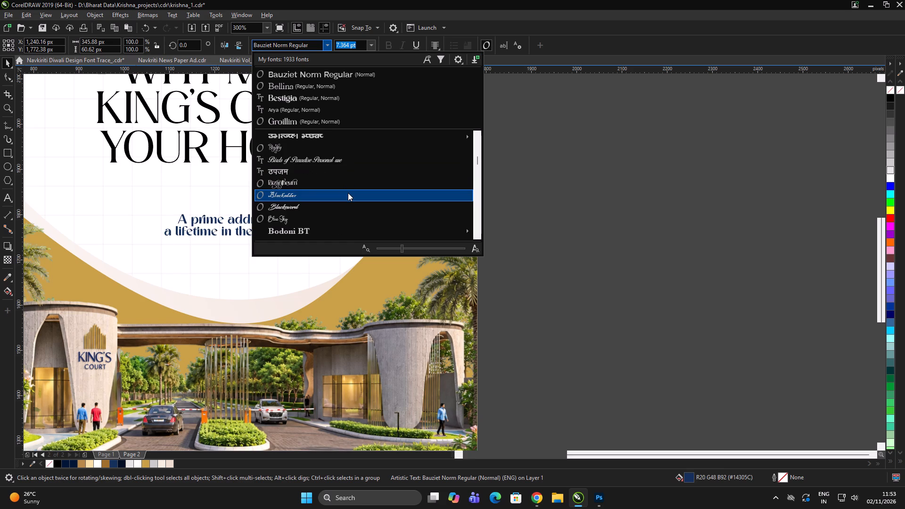
pyautogui.scroll(-3, 348, 193)
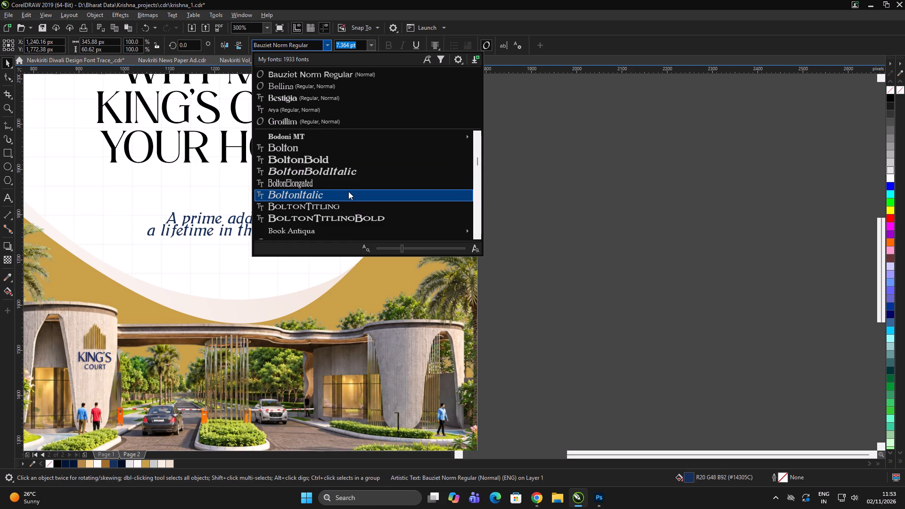
pyautogui.scroll(-2, 348, 191)
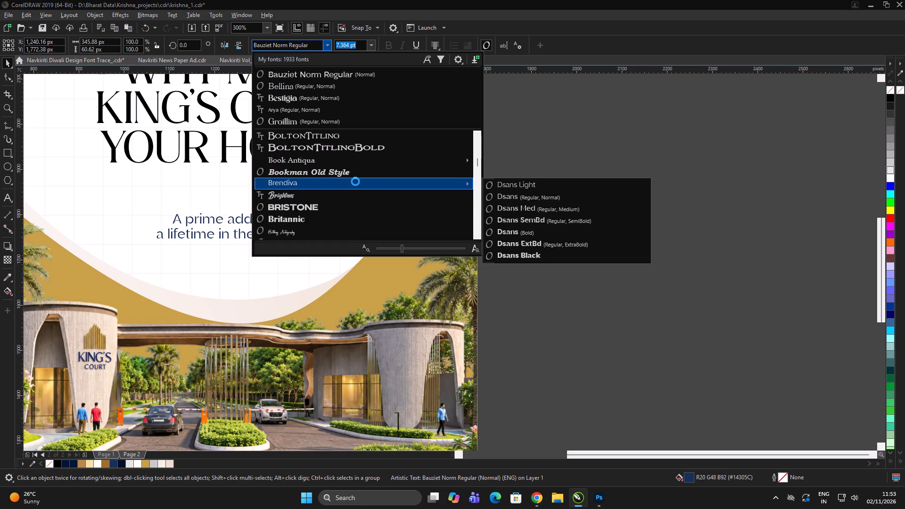
pyautogui.click(355, 181)
pyautogui.scroll(-1, 483, 189)
pyautogui.tripleClick(570, 188)
pyautogui.click(570, 188)
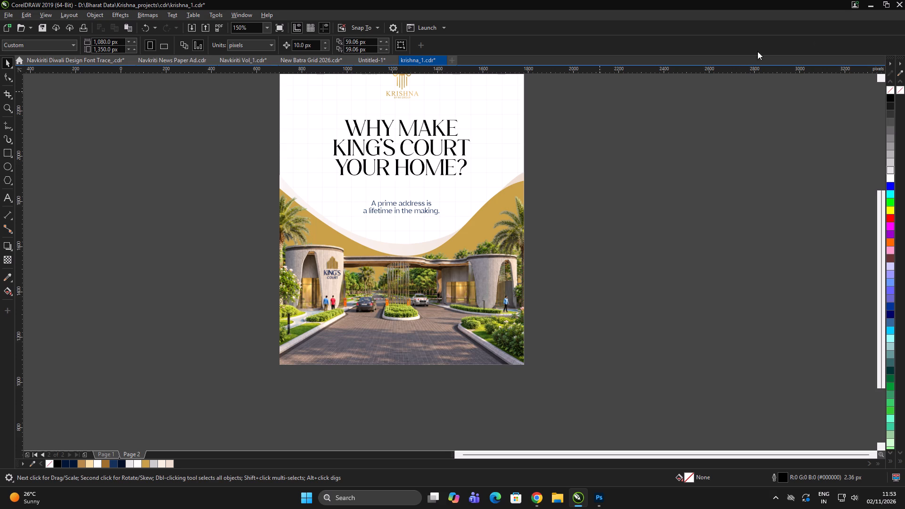
# Enlarge the tagline proportionally around its centre to about 9.9 pt, roughly 450 px wide.
pyautogui.click(426, 214)
pyautogui.click(440, 218)
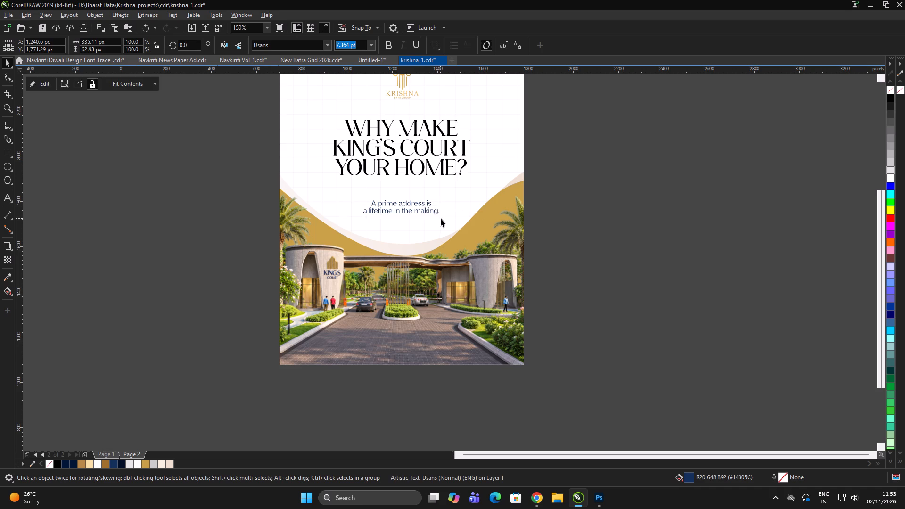
pyautogui.click(434, 214)
pyautogui.moveTo(446, 220); pyautogui.dragTo(459, 235)
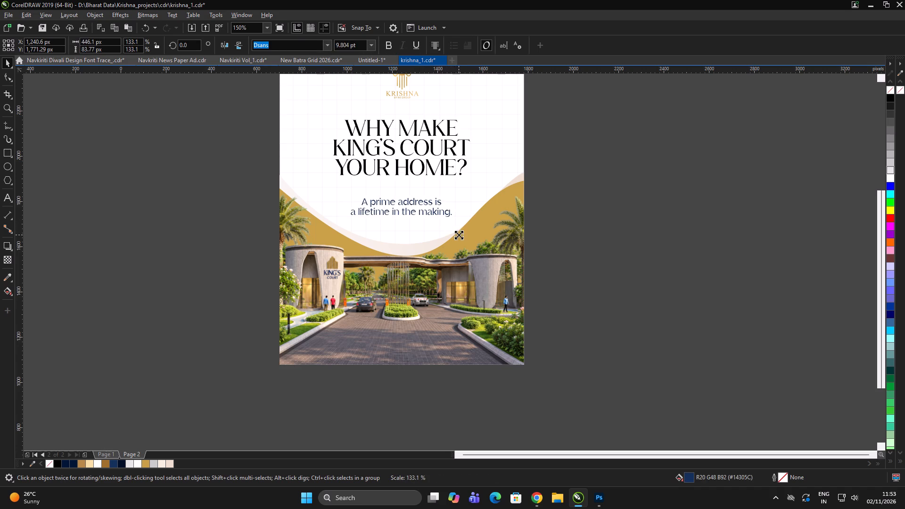
pyautogui.moveTo(459, 235); pyautogui.dragTo(459, 235)
# Align the enlarged tagline horizontally with the centre of the post's background and deselect everything.
pyautogui.keyDown('shift'); pyautogui.click(479, 180); pyautogui.keyUp('shift')
pyautogui.press('c')
pyautogui.doubleClick(598, 146)
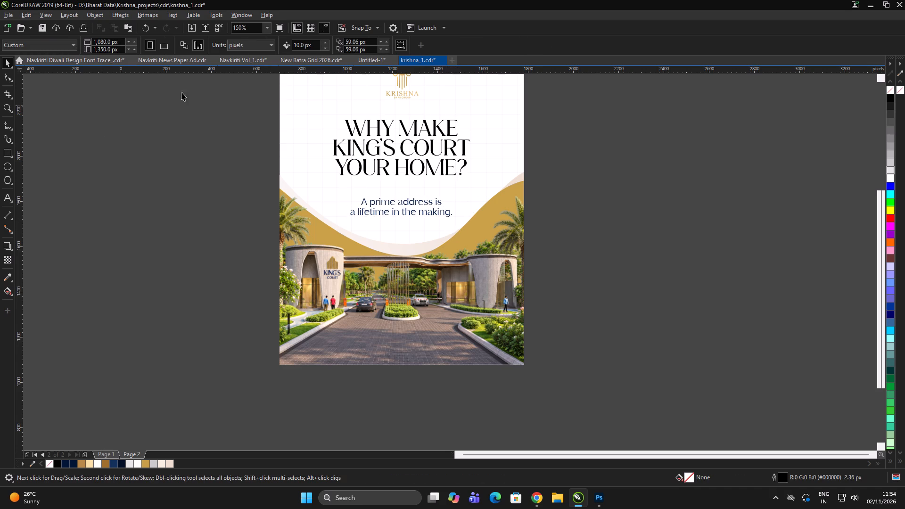
pyautogui.click(656, 126)
# Move the tagline straight up about 30 px, closer to the heading.
pyautogui.moveTo(439, 203); pyautogui.dragTo(437, 198)
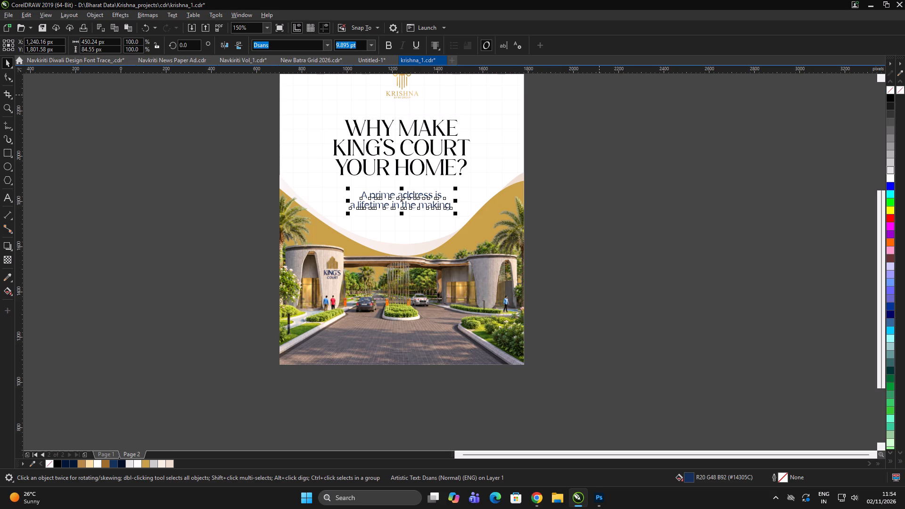
# Enlarge the tagline proportionally around its centre until it is nearly as wide as the heading's last line, and deselect it.
pyautogui.moveTo(456, 213); pyautogui.dragTo(461, 221)
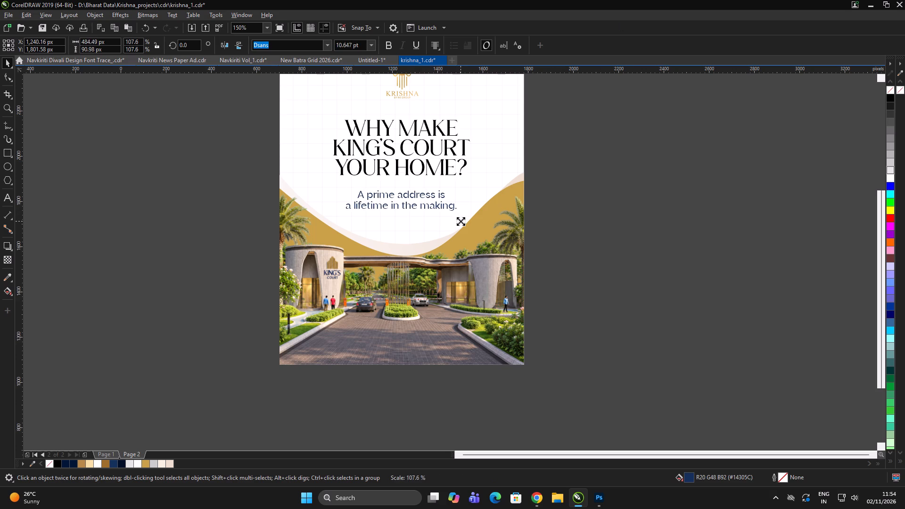
pyautogui.moveTo(461, 221); pyautogui.dragTo(464, 225)
pyautogui.click(715, 227)
pyautogui.tripleClick(710, 226)
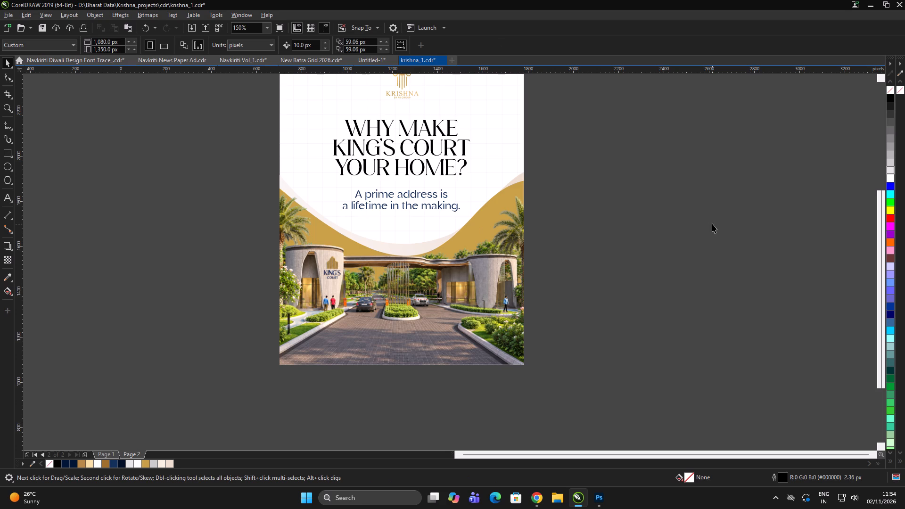
# Sample the black of the heading's lettering and apply it as the fill colour of the two-line tagline.
pyautogui.click(710, 225)
pyautogui.moveTo(710, 225); pyautogui.dragTo(706, 227)
pyautogui.click(12, 274)
pyautogui.scroll(4, 393, 156)
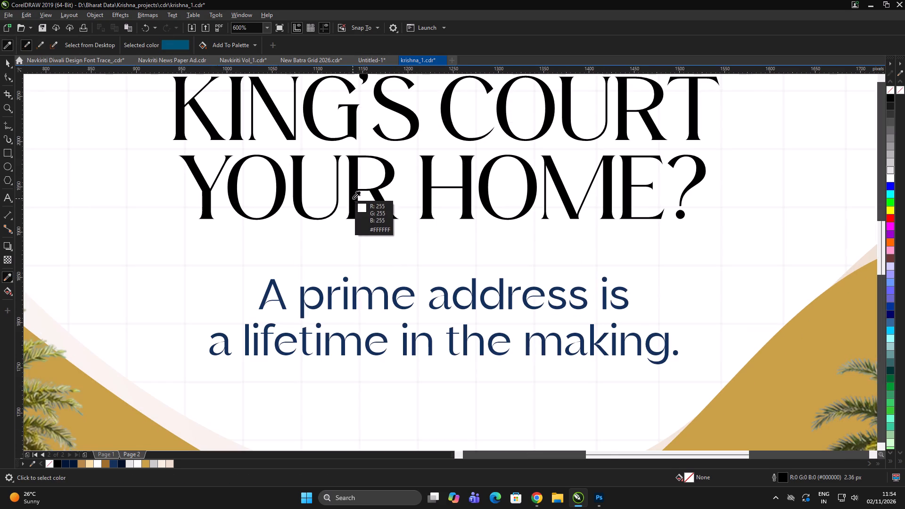
pyautogui.click(353, 198)
pyautogui.scroll(4, 309, 339)
pyautogui.click(333, 227)
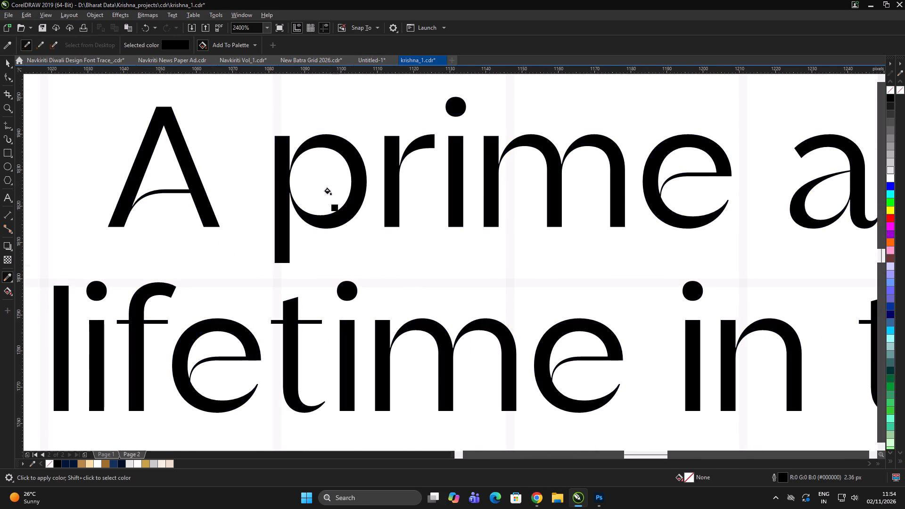
pyautogui.scroll(-5, 328, 189)
pyautogui.scroll(-1, 379, 190)
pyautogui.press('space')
# Give the "A prime address is a lifetime in the making." tagline a dark navy outline, #010F26.
pyautogui.scroll(-1, 520, 205)
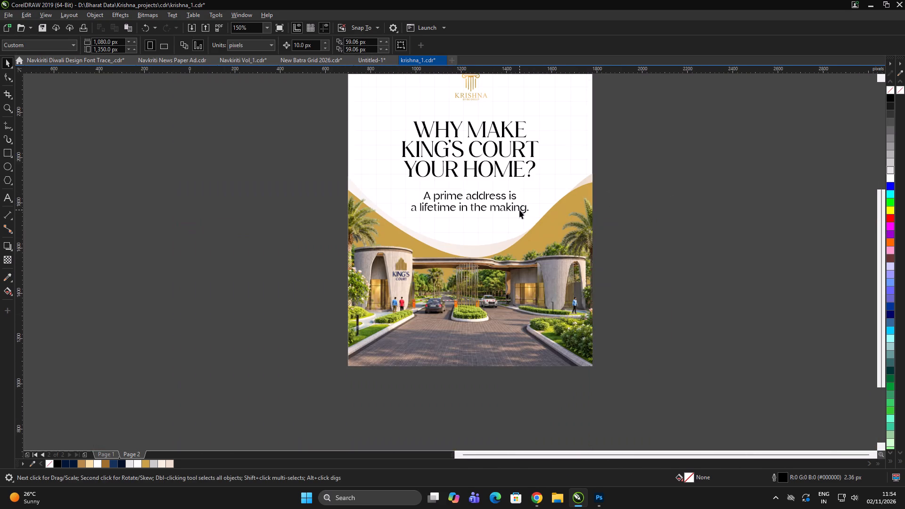
pyautogui.click(520, 209)
pyautogui.scroll(1, 525, 208)
pyautogui.rightClick(121, 464)
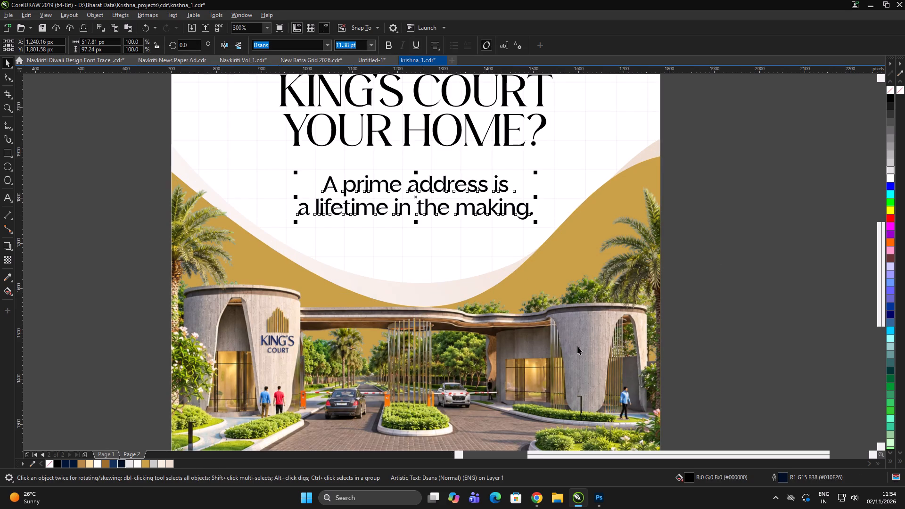
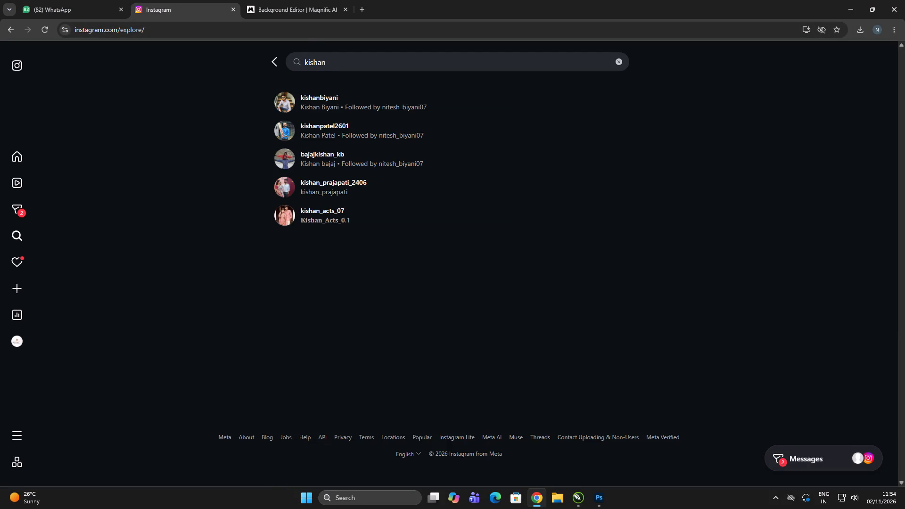
# Search for "krishna", open the krishnaheightss profile and look through its post designs for reference.
pyautogui.press('BackSpace')
pyautogui.press('BackSpace')
pyautogui.press('BackSpace')
pyautogui.press('BackSpace')
pyautogui.press('BackSpace')
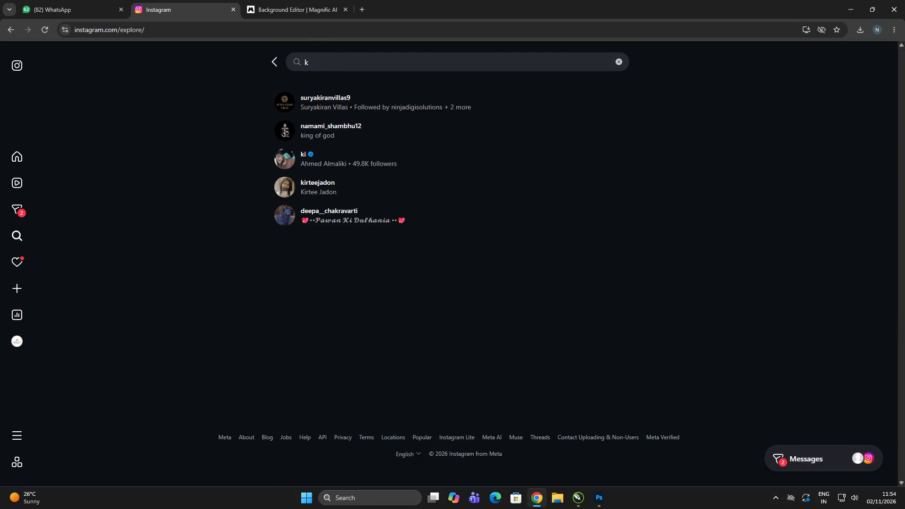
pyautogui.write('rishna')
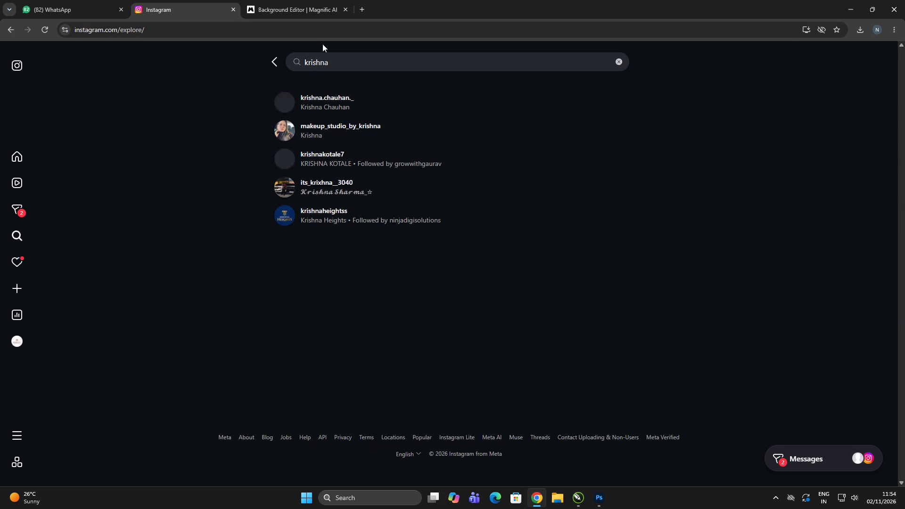
pyautogui.click(377, 216)
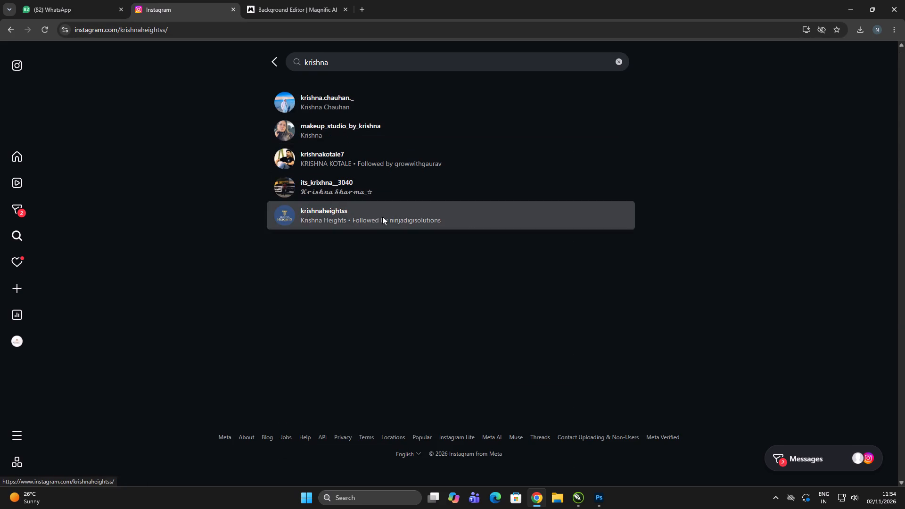
pyautogui.scroll(-5, 491, 161)
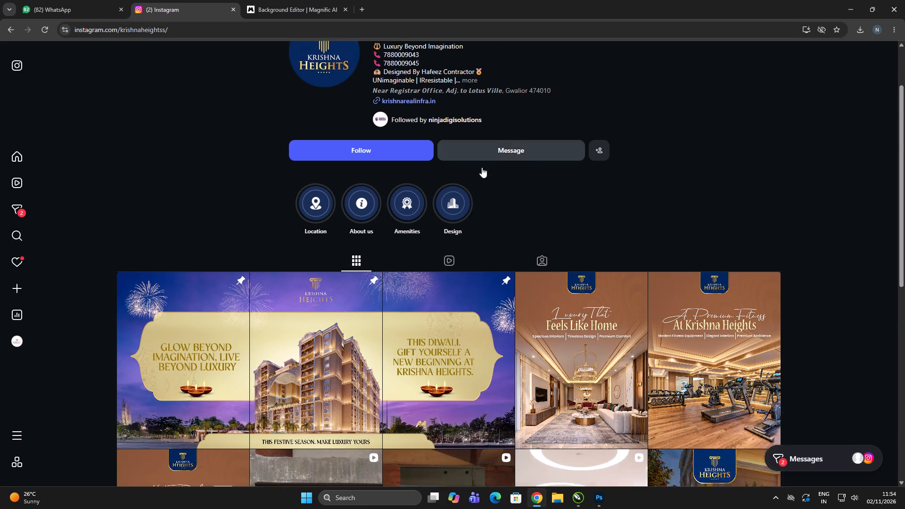
pyautogui.scroll(-3, 481, 169)
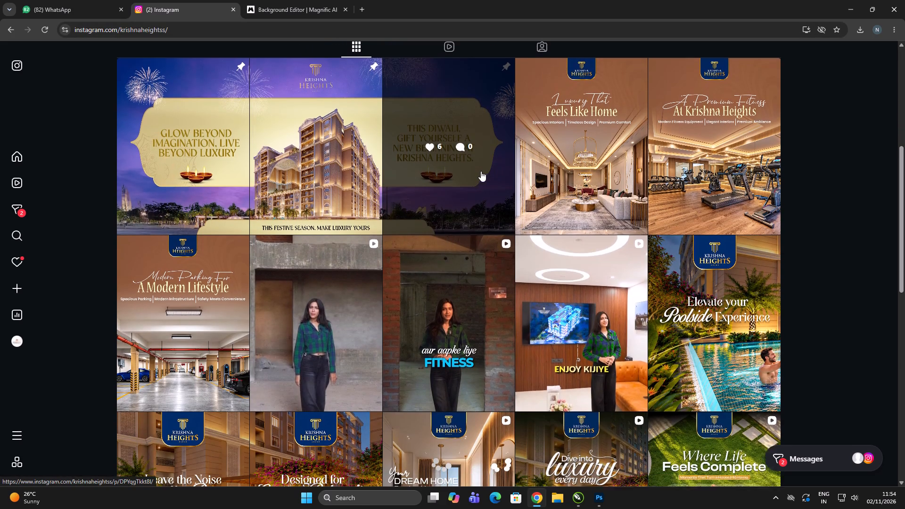
pyautogui.scroll(5, 481, 171)
pyautogui.scroll(6, 454, 140)
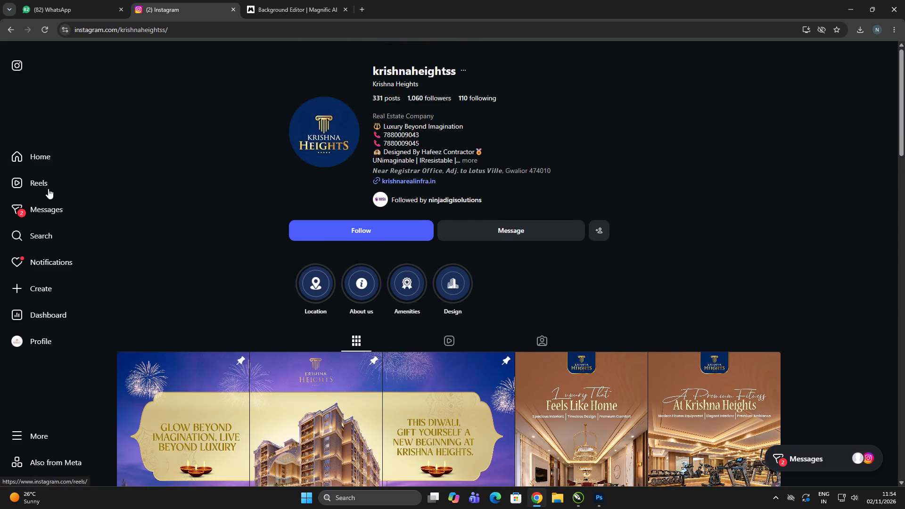
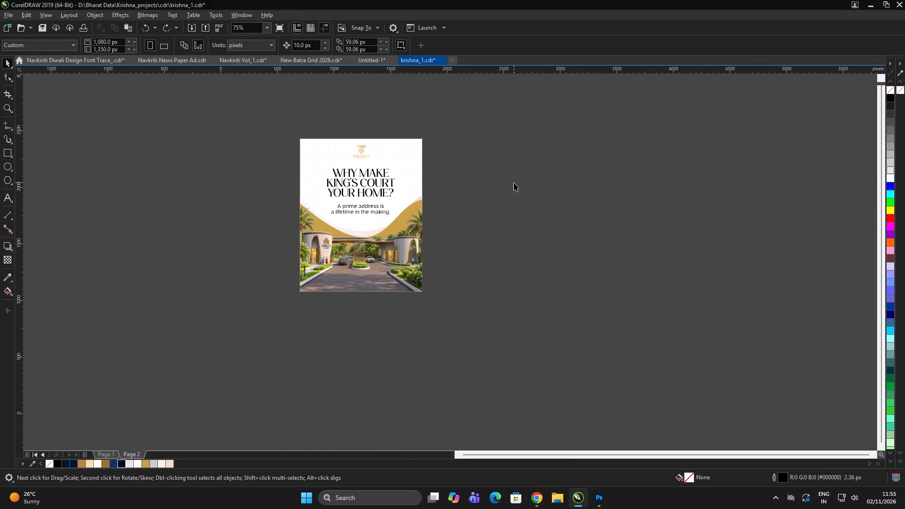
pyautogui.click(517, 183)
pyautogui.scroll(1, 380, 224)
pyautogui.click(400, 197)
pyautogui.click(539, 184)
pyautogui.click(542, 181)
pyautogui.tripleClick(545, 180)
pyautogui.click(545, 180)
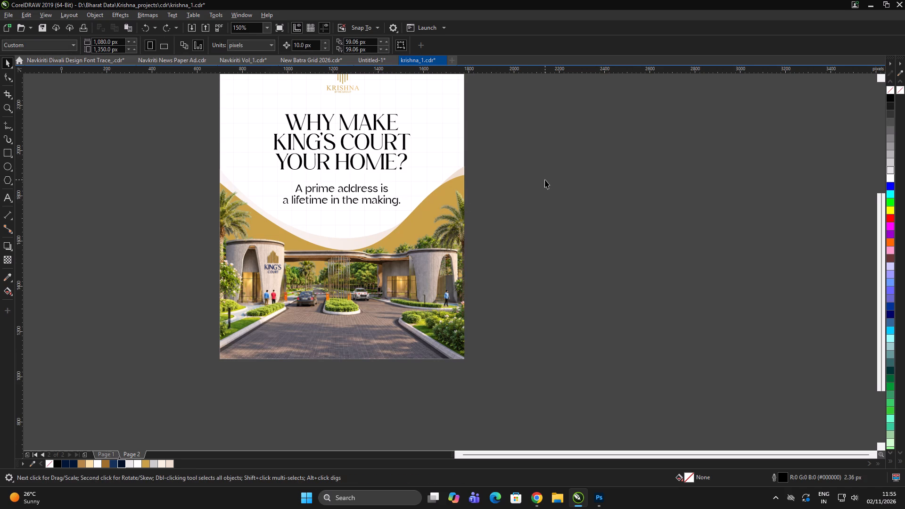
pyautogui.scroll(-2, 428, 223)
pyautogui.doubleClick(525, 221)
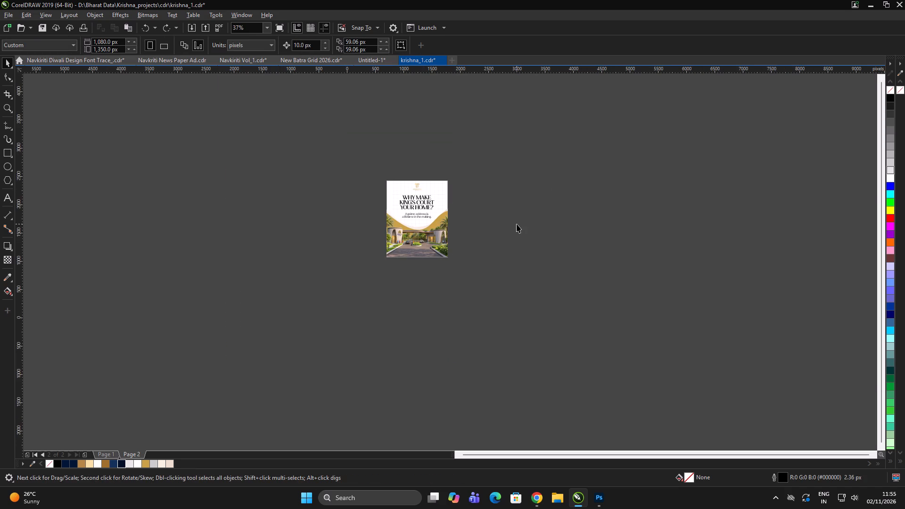
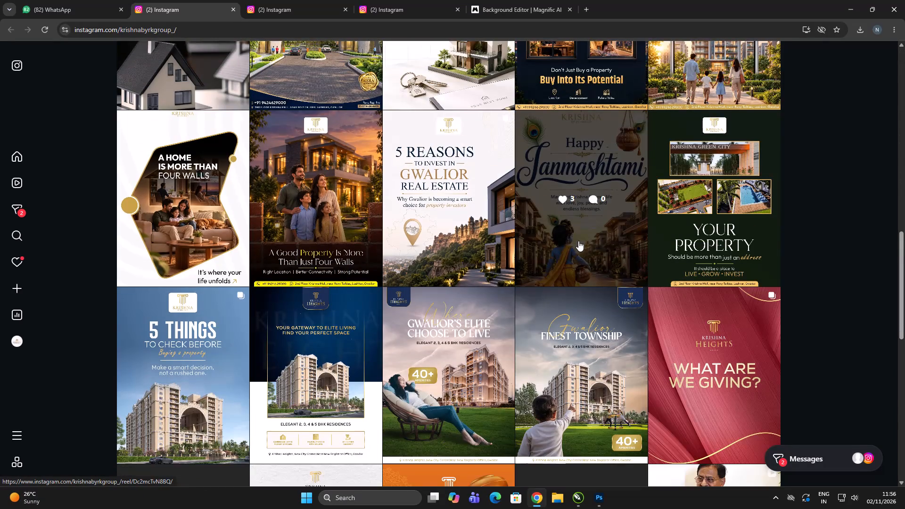
# Browse the brand's Instagram posts, open the "Two Icons One Legacy" post and compare it with the layout in CorelDRAW.
pyautogui.scroll(-8, 578, 241)
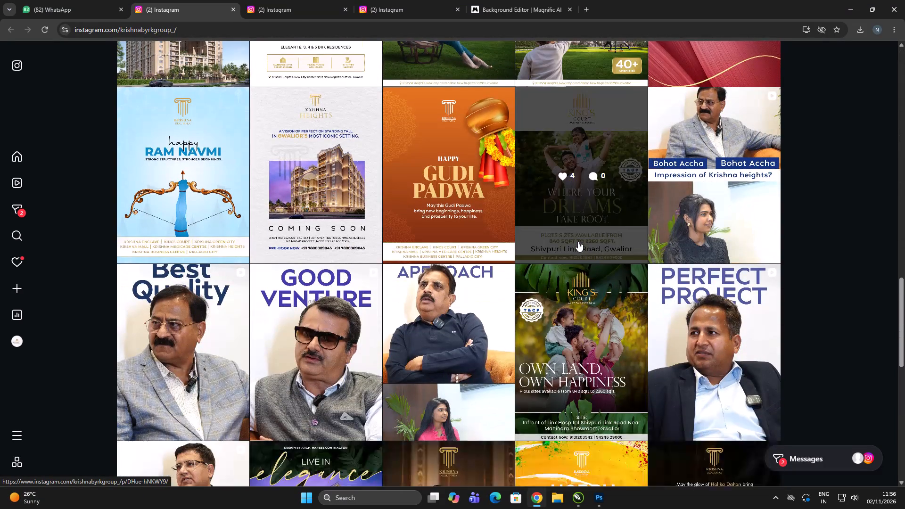
pyautogui.scroll(7, 578, 241)
pyautogui.scroll(5, 701, 159)
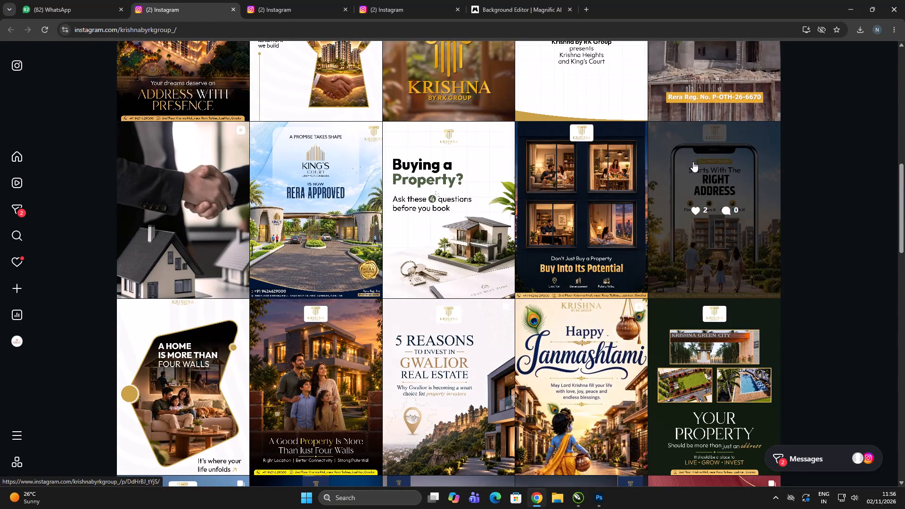
pyautogui.scroll(6, 571, 175)
pyautogui.scroll(-2, 642, 168)
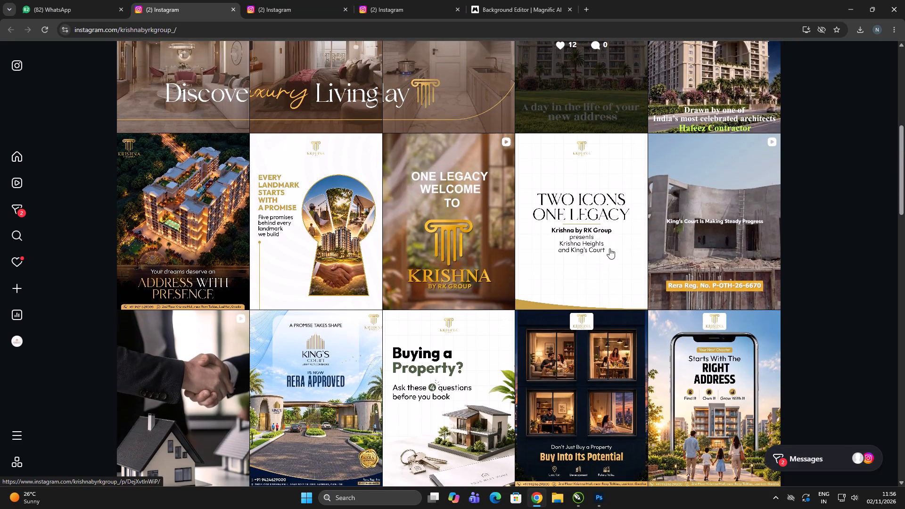
pyautogui.click(604, 250)
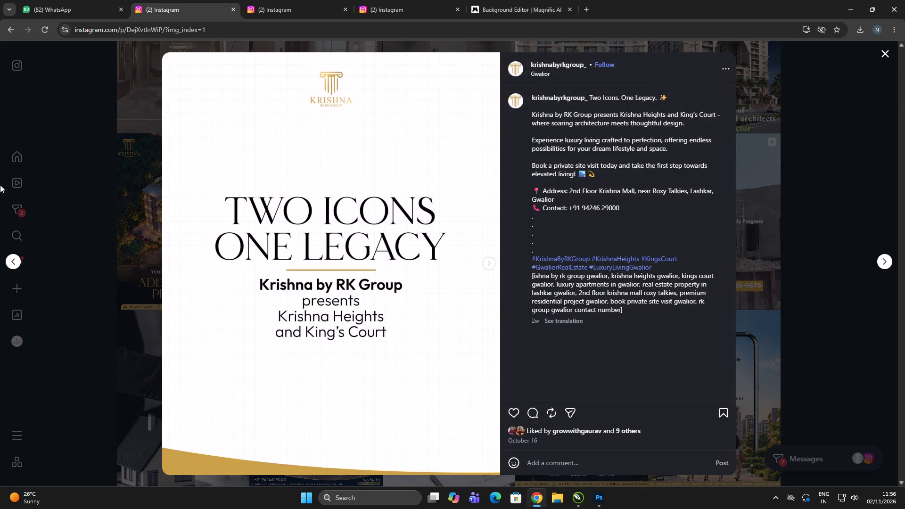
pyautogui.hotkey('alt', 'Tab')
pyautogui.scroll(4, 432, 234)
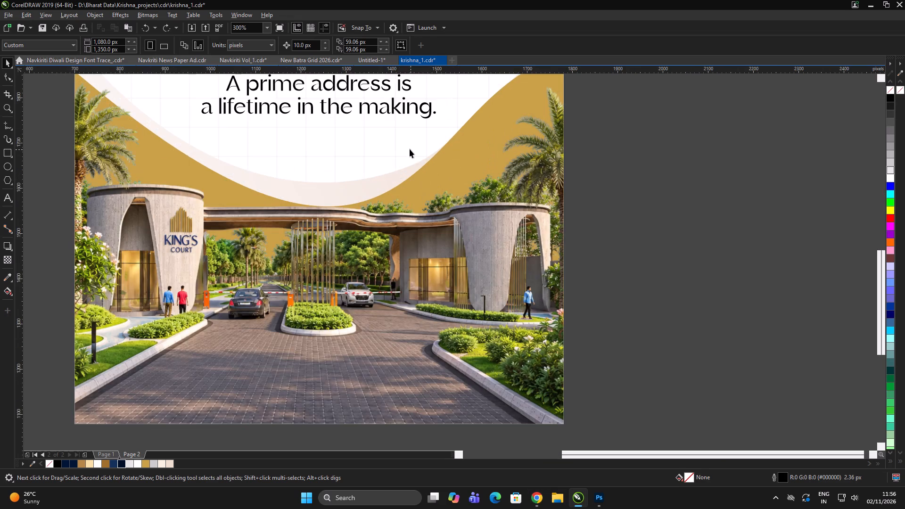
pyautogui.scroll(-1, 362, 201)
pyautogui.doubleClick(567, 192)
pyautogui.hotkey('alt', 'Tab')
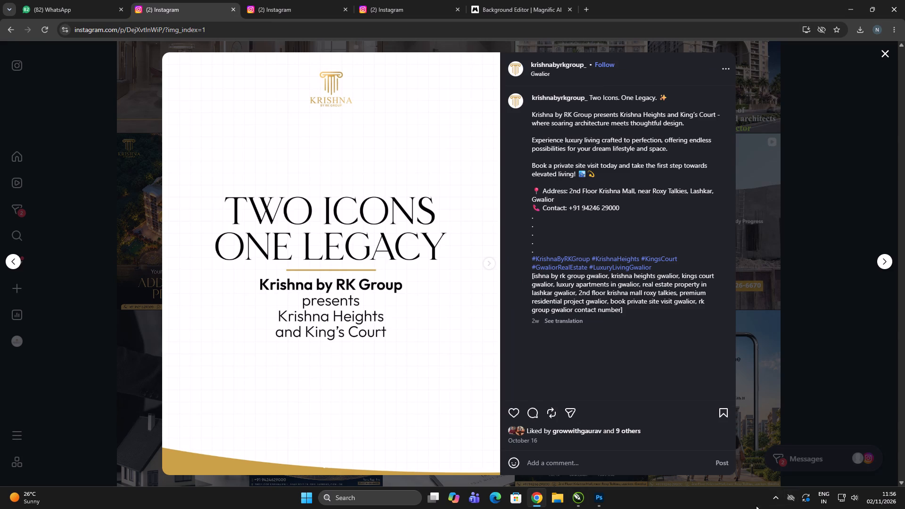
# Capture the Instagram post's heading, gold rule and text, about 566 × 408 px, with Lightshot and copy it to the clipboard.
pyautogui.click(776, 499)
pyautogui.click(757, 469)
pyautogui.moveTo(197, 165); pyautogui.dragTo(389, 337)
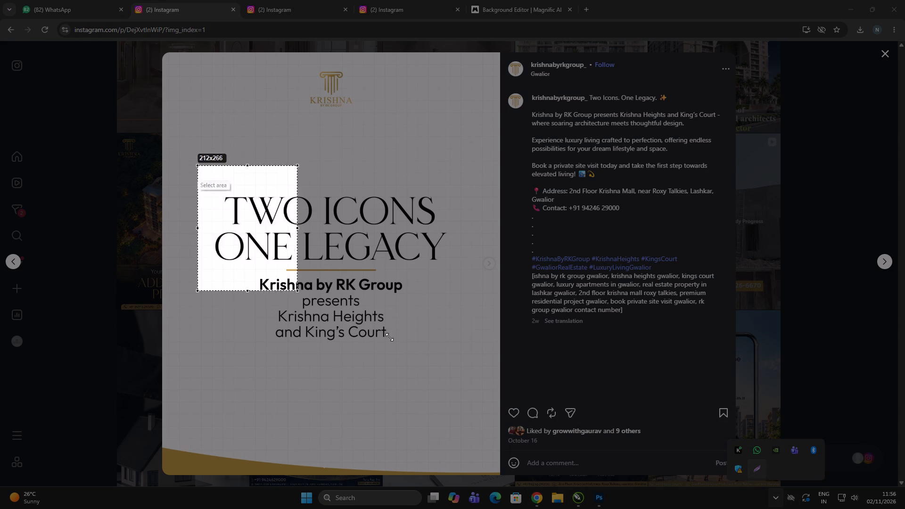
pyautogui.moveTo(389, 337); pyautogui.dragTo(464, 358)
pyautogui.hotkey('alt', 'Tab')
pyautogui.click(429, 369)
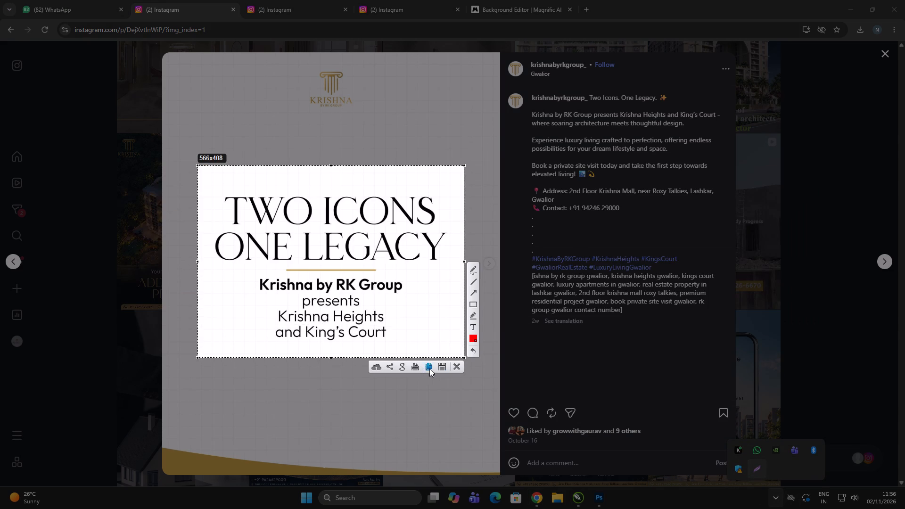
# Switch to CorelDRAW, paste the captured reference, shrink it proportionally and place it beside the King's Court post.
pyautogui.hotkey('alt', 'Tab')
pyautogui.click(622, 288)
pyautogui.hotkey('ctrl', 'v')
pyautogui.scroll(-2, 428, 285)
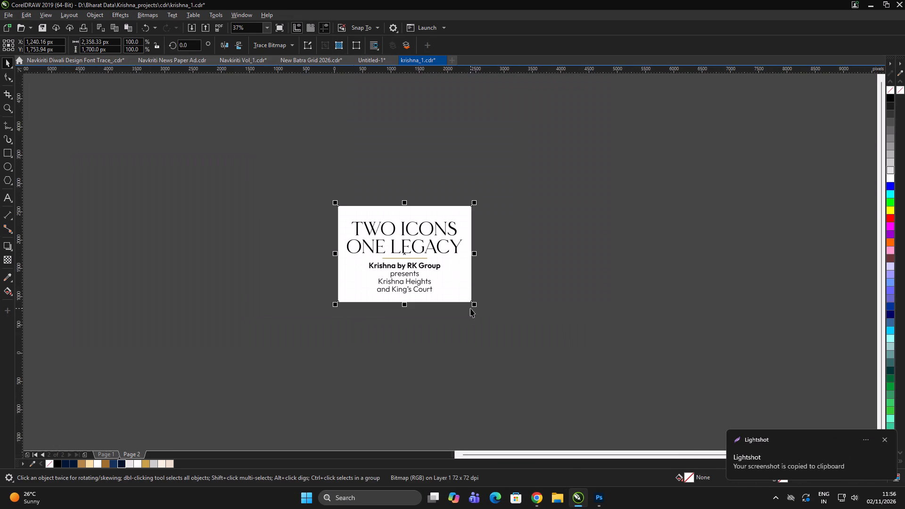
pyautogui.keyDown('shift'); pyautogui.moveTo(475, 305); pyautogui.dragTo(429, 326); pyautogui.keyUp('shift')
pyautogui.scroll(2, 428, 263)
pyautogui.moveTo(377, 252); pyautogui.dragTo(529, 243)
pyautogui.doubleClick(681, 328)
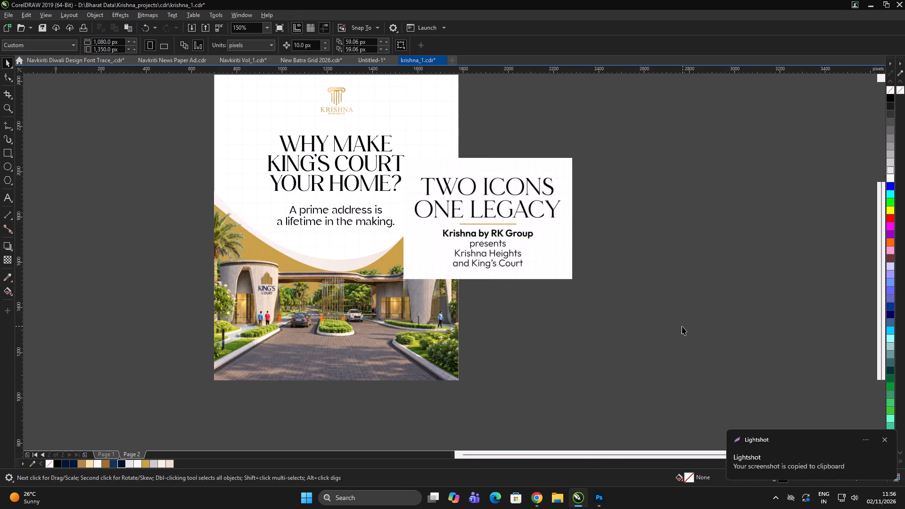
pyautogui.moveTo(473, 225); pyautogui.dragTo(524, 205)
pyautogui.doubleClick(585, 332)
# Draw a thin divider rectangle about 478 × 5 px between the heading and the tagline.
pyautogui.scroll(2, 375, 191)
pyautogui.press('F6')
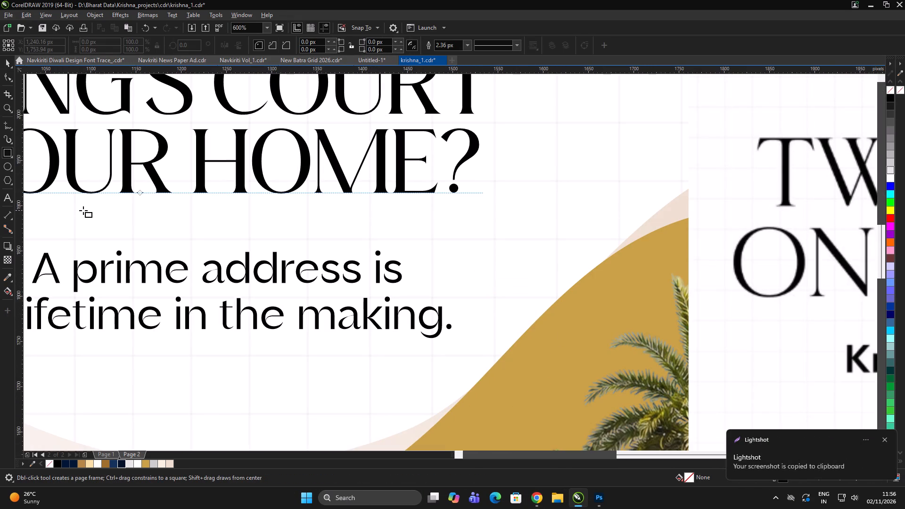
pyautogui.moveTo(81, 215); pyautogui.dragTo(513, 219)
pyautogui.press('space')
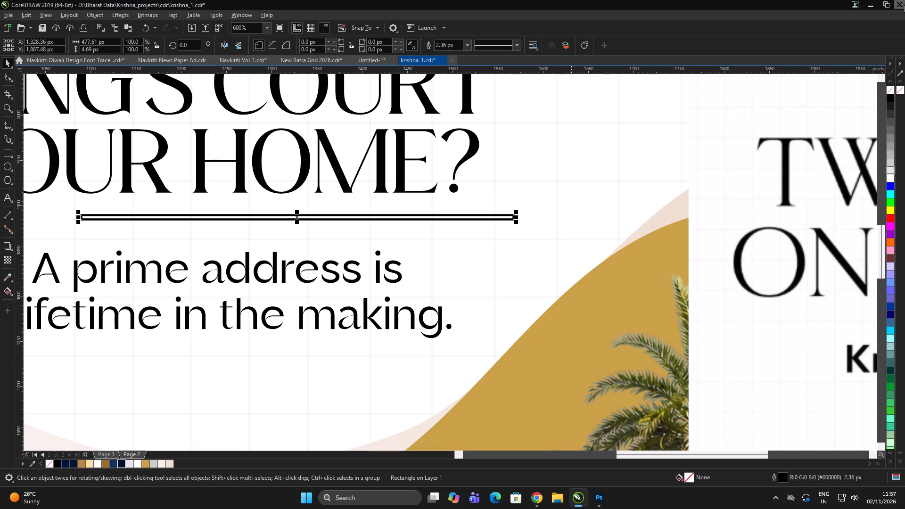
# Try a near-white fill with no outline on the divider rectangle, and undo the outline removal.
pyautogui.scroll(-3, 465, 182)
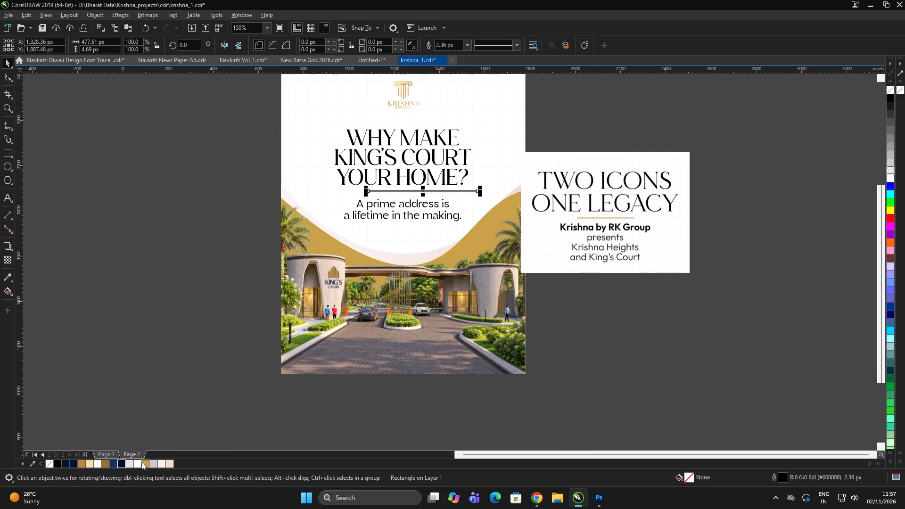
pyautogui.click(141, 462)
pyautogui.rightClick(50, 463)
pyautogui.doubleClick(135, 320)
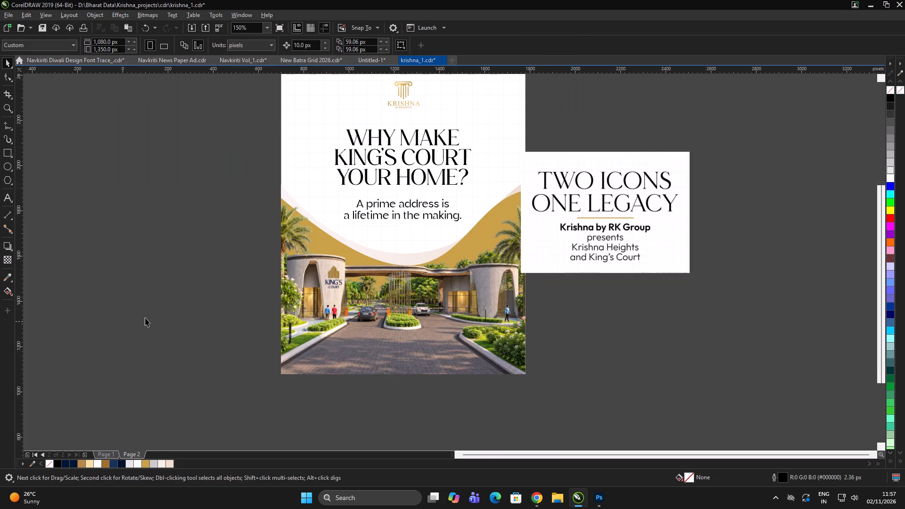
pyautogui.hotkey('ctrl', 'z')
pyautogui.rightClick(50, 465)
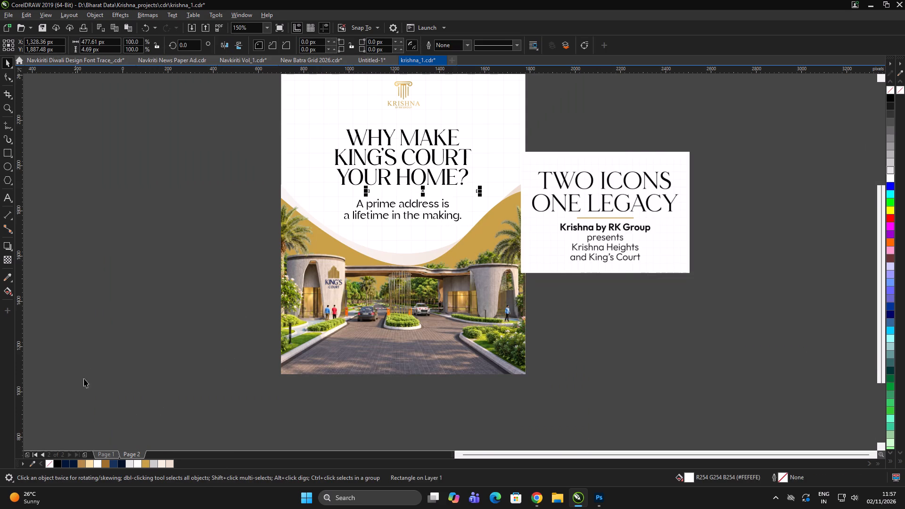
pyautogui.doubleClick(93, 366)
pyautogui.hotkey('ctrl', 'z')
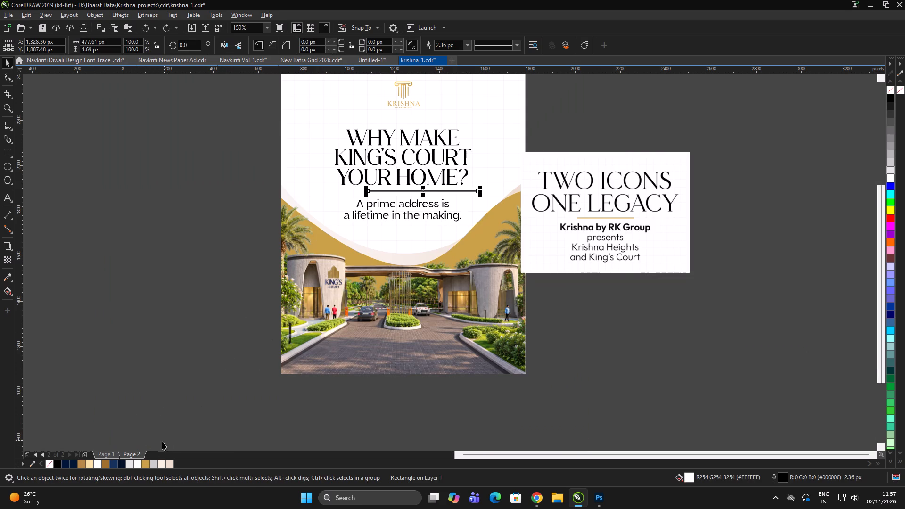
# Fill the divider rectangle with the gold R201 G160 B70 and give it no outline.
pyautogui.click(146, 461)
pyautogui.rightClick(142, 461)
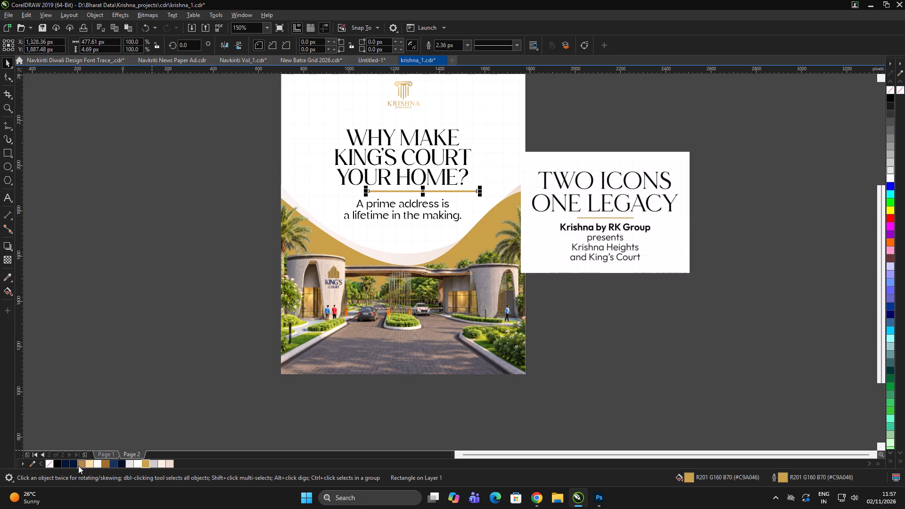
pyautogui.rightClick(49, 463)
# Align the gold divider horizontally with the centre of the post's background and deselect both.
pyautogui.scroll(1, 485, 192)
pyautogui.keyDown('shift'); pyautogui.click(477, 268); pyautogui.keyUp('shift')
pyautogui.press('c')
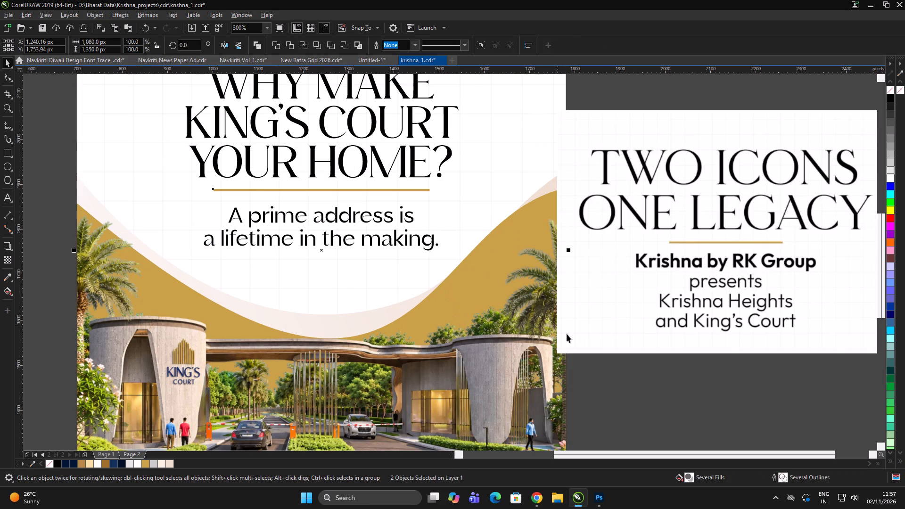
pyautogui.click(646, 371)
# Move the gold divider straight down about 13 px, closer to the tagline, and deselect it.
pyautogui.scroll(1, 391, 197)
pyautogui.moveTo(401, 182); pyautogui.dragTo(399, 192)
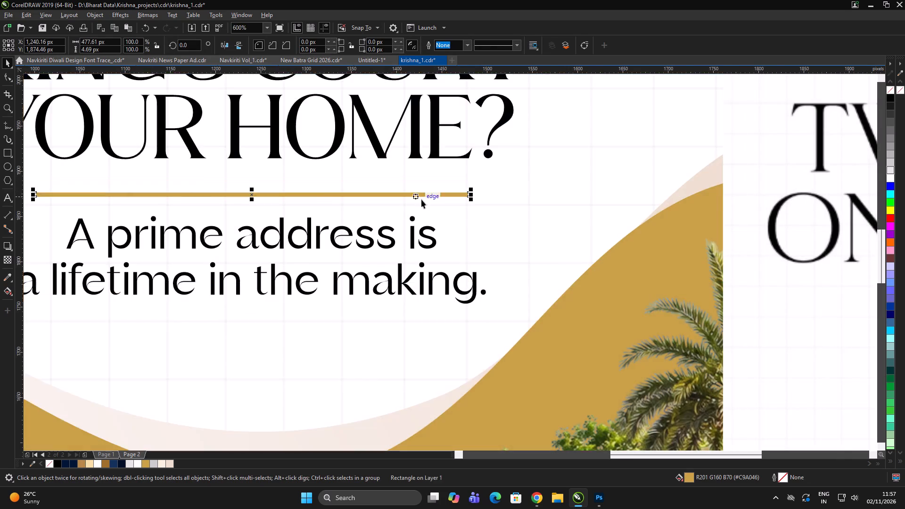
pyautogui.scroll(-2, 335, 205)
pyautogui.click(612, 304)
pyautogui.click(610, 301)
# Move the pasted reference capture farther away to the right of the post, clear of the page.
pyautogui.moveTo(506, 235); pyautogui.dragTo(675, 227)
pyautogui.click(555, 372)
pyautogui.click(563, 357)
pyautogui.scroll(-1, 497, 268)
pyautogui.click(512, 279)
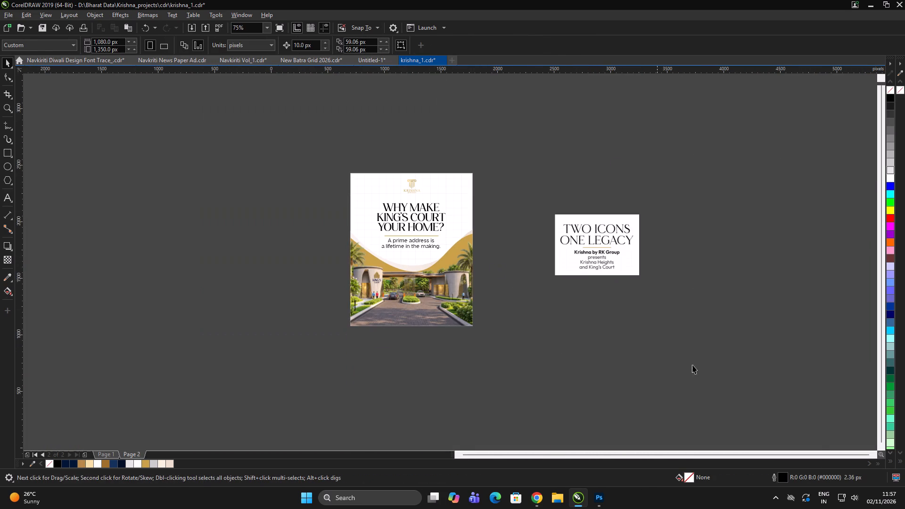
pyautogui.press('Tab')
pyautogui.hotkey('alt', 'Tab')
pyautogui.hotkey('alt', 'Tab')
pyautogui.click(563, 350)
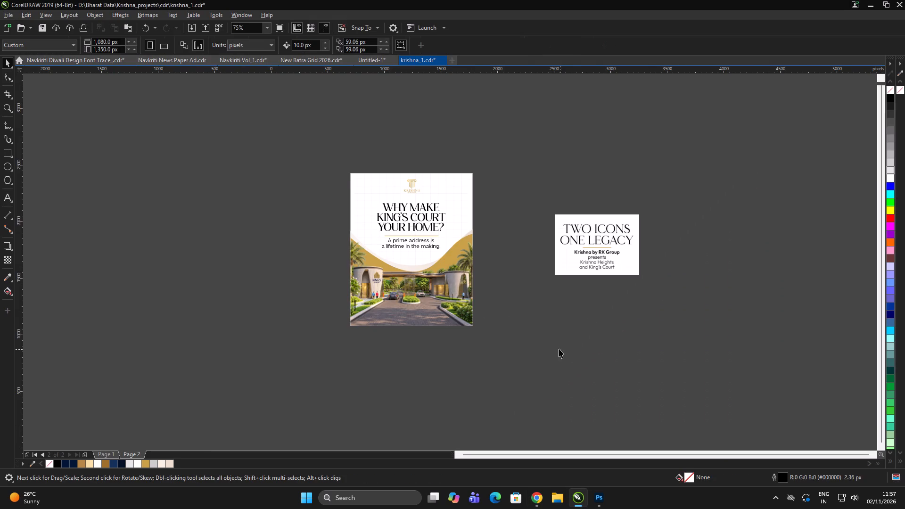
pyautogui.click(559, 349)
# Shrink the tagline proportionally around its centre to 94.1 %, about 487 px wide, and deselect it.
pyautogui.scroll(1, 426, 247)
pyautogui.click(429, 248)
pyautogui.click(457, 254)
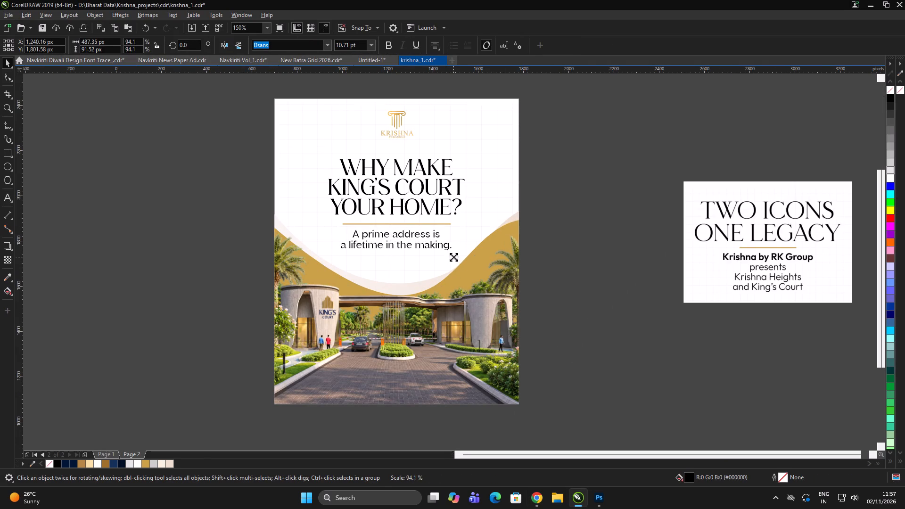
pyautogui.click(569, 259)
pyautogui.doubleClick(572, 260)
# Nudge the heading, gold divider and tagline down together by one 10 px increment and deselect them.
pyautogui.moveTo(591, 311); pyautogui.dragTo(267, 151)
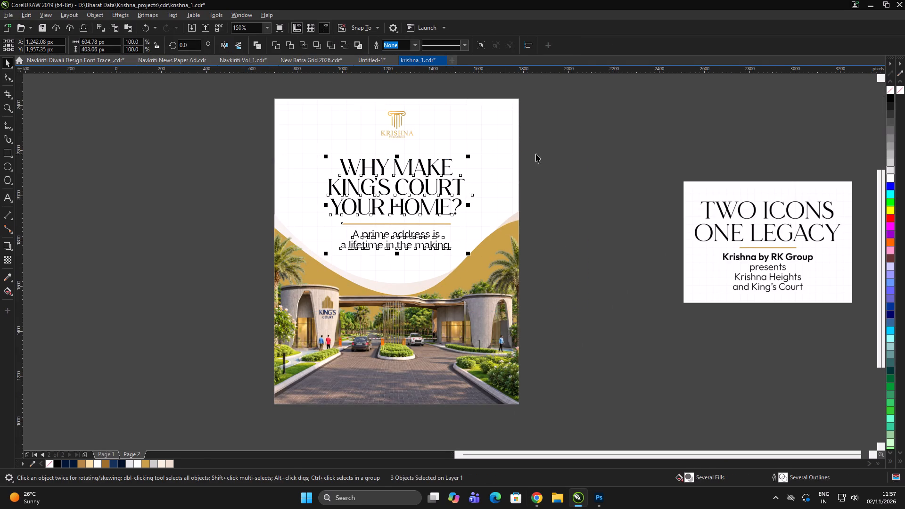
pyautogui.press('Down')
pyautogui.click(603, 189)
# Group all elements of the King's Court post, leaving out the reference capture, and deselect the group.
pyautogui.scroll(-2, 481, 196)
pyautogui.click(521, 181)
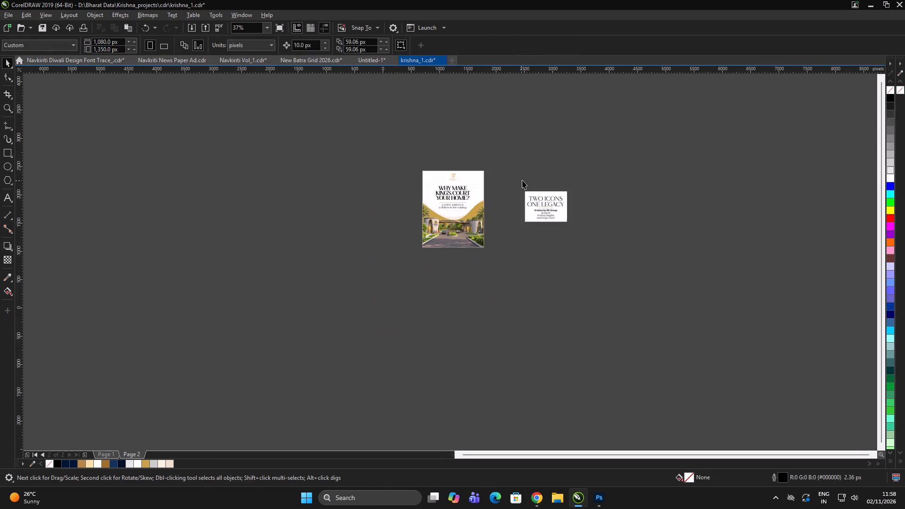
pyautogui.moveTo(526, 134); pyautogui.dragTo(347, 310)
pyautogui.scroll(1, 471, 221)
pyautogui.hotkey('ctrl', 'g')
pyautogui.keyDown('ctrl'); pyautogui.click(585, 334); pyautogui.keyUp('ctrl')
pyautogui.click(588, 331)
pyautogui.click(589, 309)
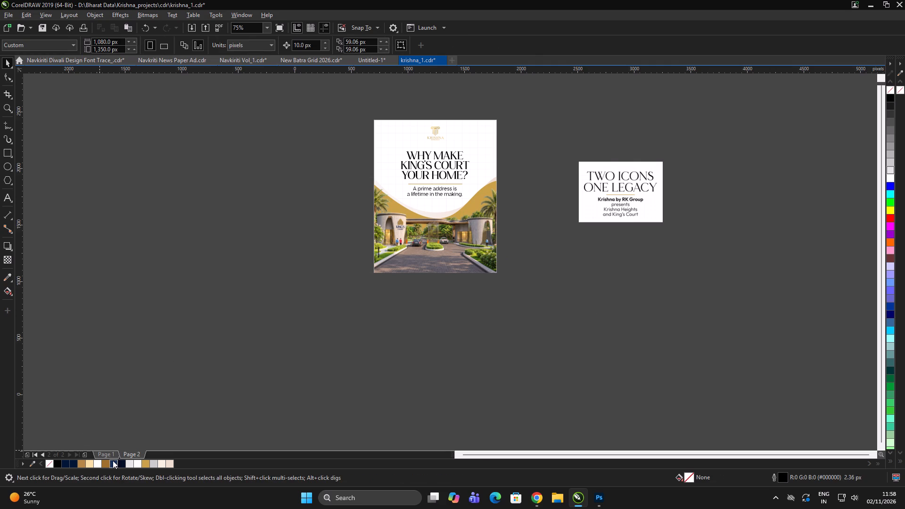
# Add a new page to the document after Page 2.
pyautogui.click(109, 455)
pyautogui.click(132, 453)
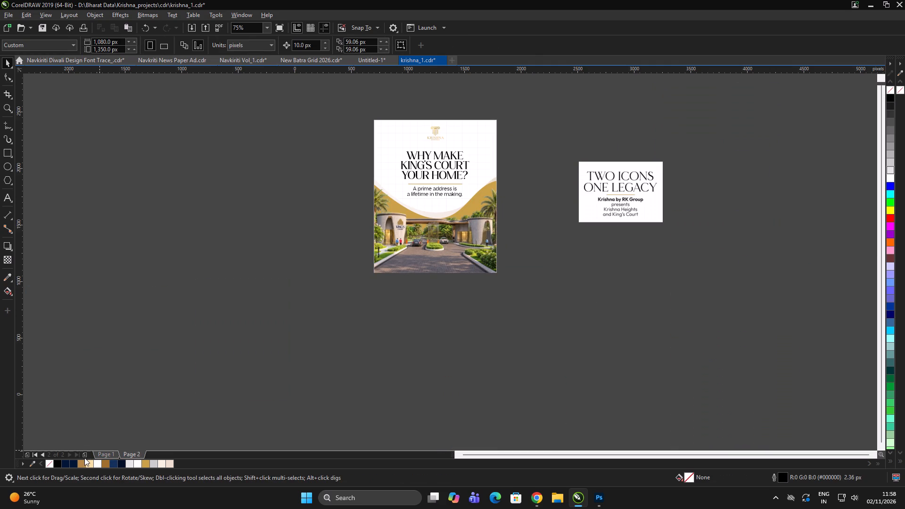
pyautogui.click(82, 454)
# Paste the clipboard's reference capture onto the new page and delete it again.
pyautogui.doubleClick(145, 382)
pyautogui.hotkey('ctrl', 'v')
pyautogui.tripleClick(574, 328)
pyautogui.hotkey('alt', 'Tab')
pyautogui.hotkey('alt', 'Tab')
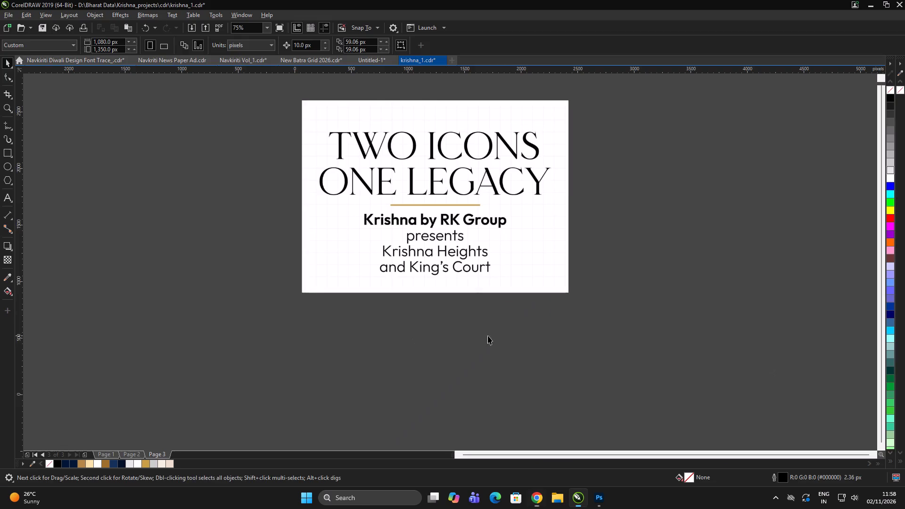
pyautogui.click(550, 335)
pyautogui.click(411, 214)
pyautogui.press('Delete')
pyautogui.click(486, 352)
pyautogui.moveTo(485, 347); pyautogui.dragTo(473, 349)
# Copy the grouped King's Court post from Page 2 and paste it onto the empty Page 3.
pyautogui.click(133, 454)
pyautogui.doubleClick(467, 378)
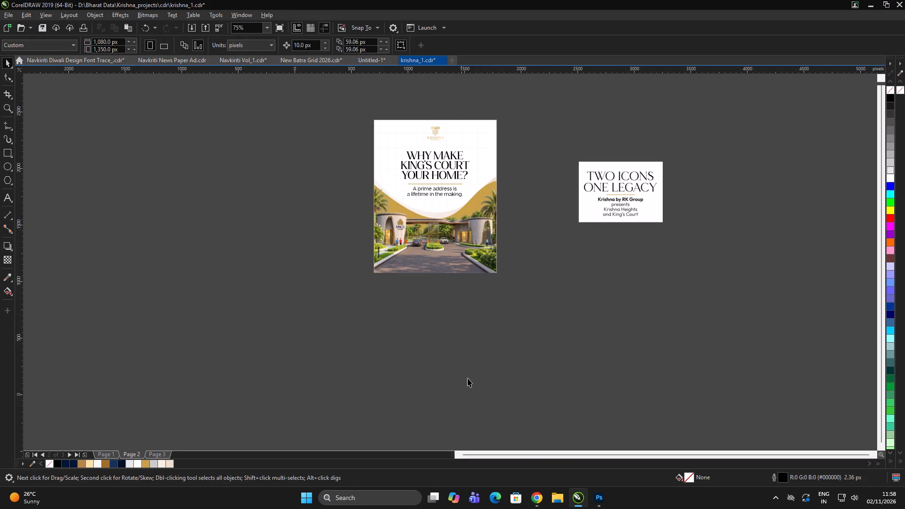
pyautogui.moveTo(527, 356); pyautogui.dragTo(228, 46)
pyautogui.hotkey('ctrl', 'c')
pyautogui.click(276, 338)
pyautogui.click(160, 455)
pyautogui.click(236, 372)
pyautogui.hotkey('ctrl', 'v')
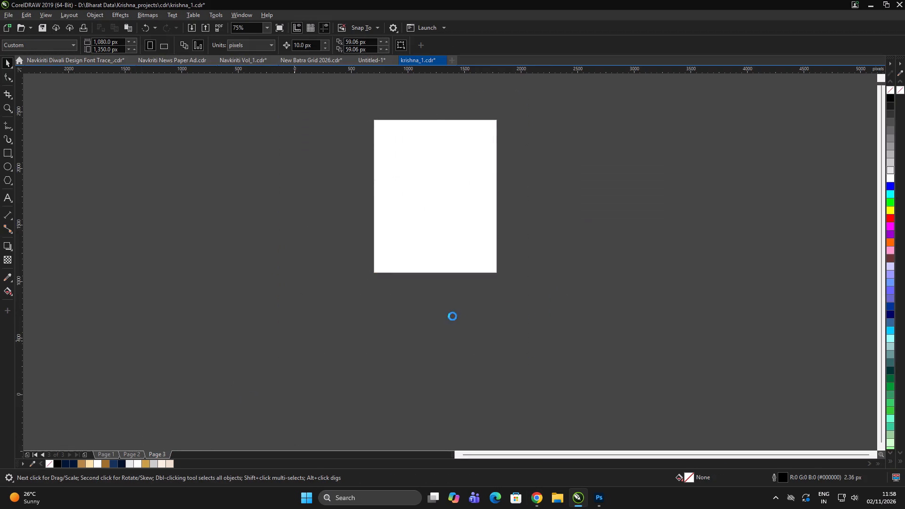
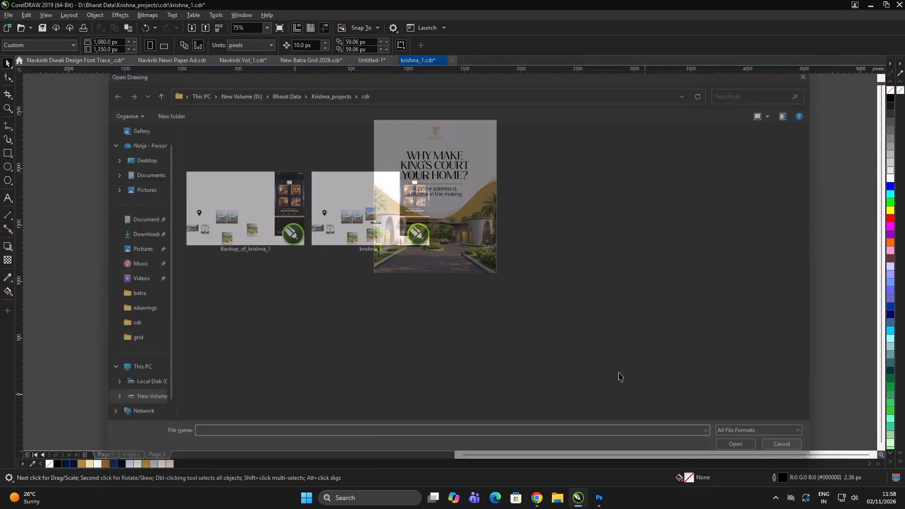
# Start importing a file into the drawing and browse to the Bharat Data folder on New Volume (D:).
pyautogui.click(609, 360)
pyautogui.doubleClick(616, 355)
pyautogui.hotkey('ctrl', 'i')
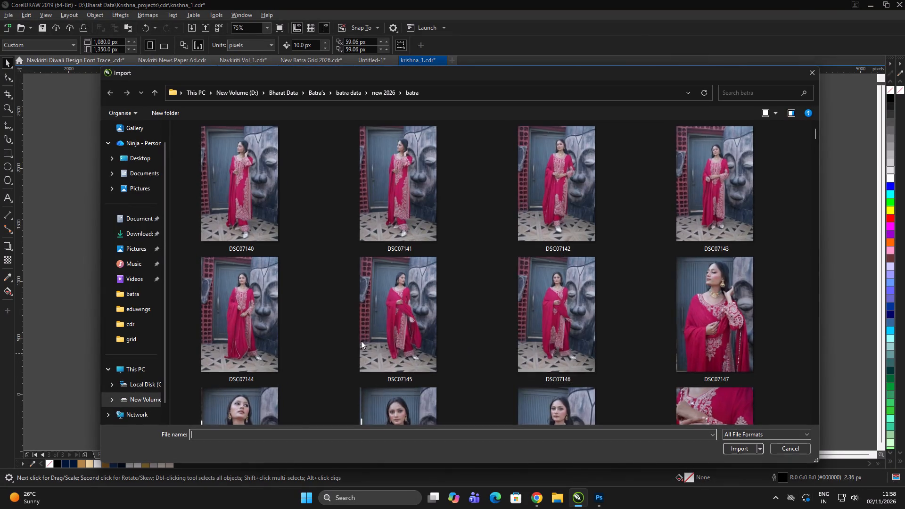
pyautogui.scroll(-9, 251, 343)
pyautogui.click(154, 401)
pyautogui.doubleClick(211, 154)
pyautogui.click(286, 224)
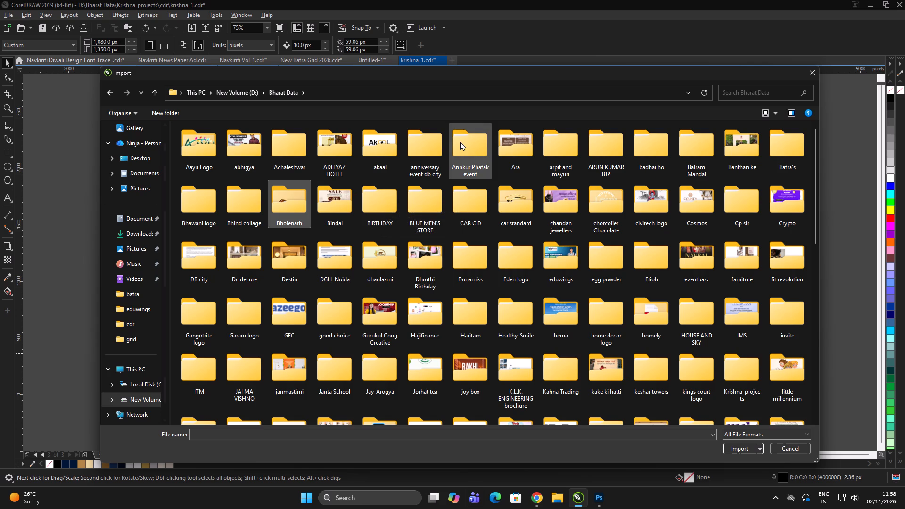
# Browse the Bharat Data folder for King's Court pictures to import, and examine the img folder inside kings court logo.
pyautogui.click(659, 327)
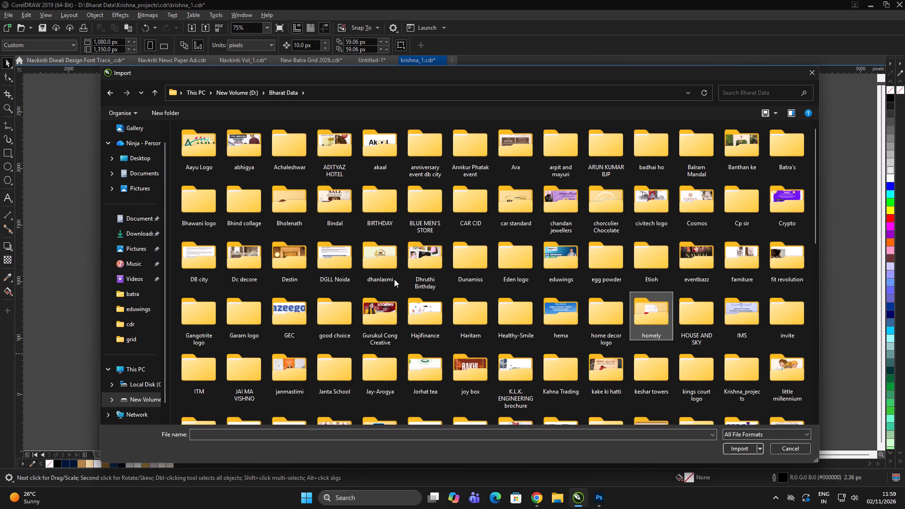
pyautogui.click(626, 333)
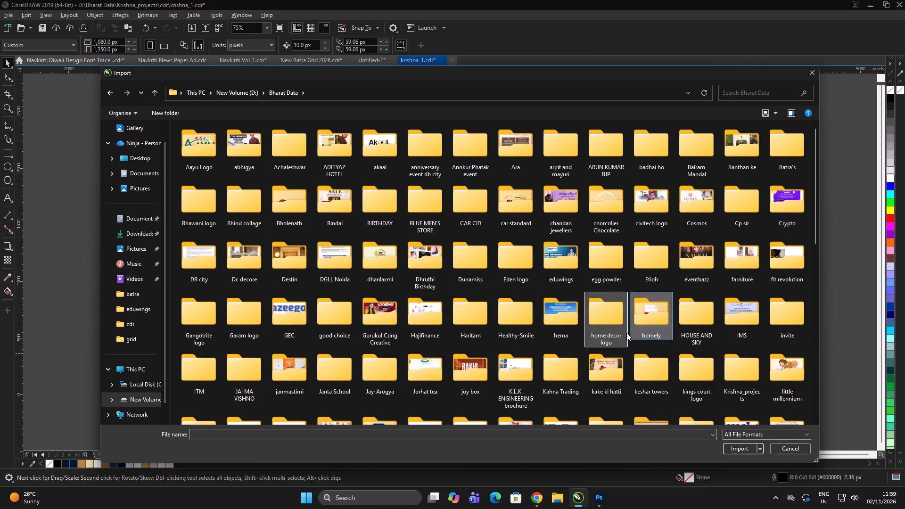
pyautogui.click(660, 323)
pyautogui.click(625, 317)
pyautogui.click(664, 315)
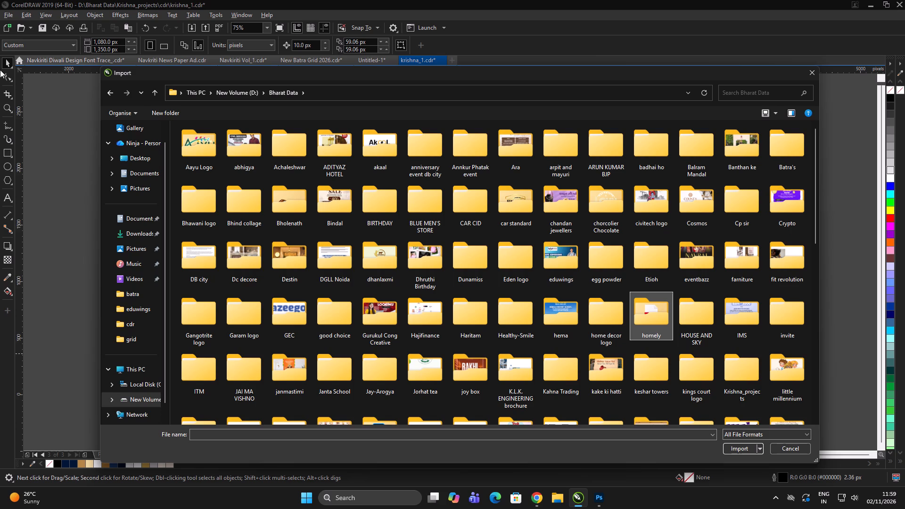
pyautogui.scroll(-1, 784, 260)
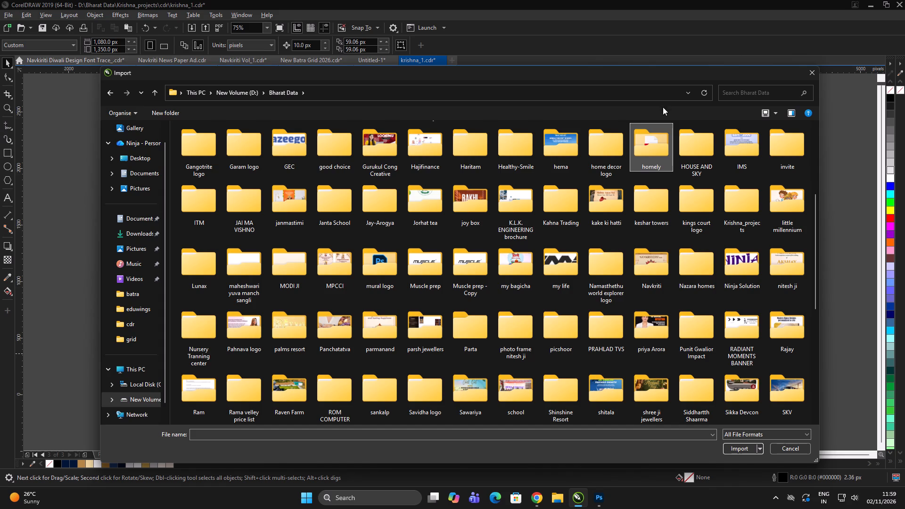
pyautogui.click(642, 199)
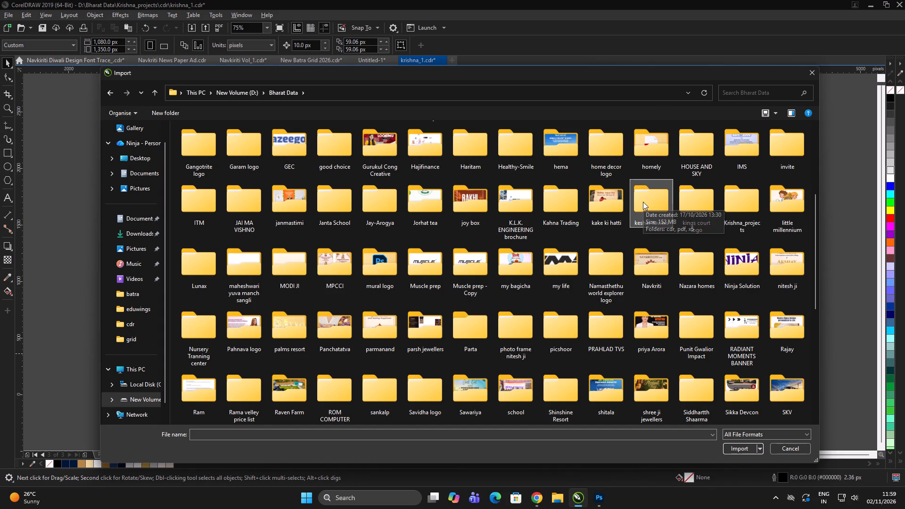
pyautogui.write('king')
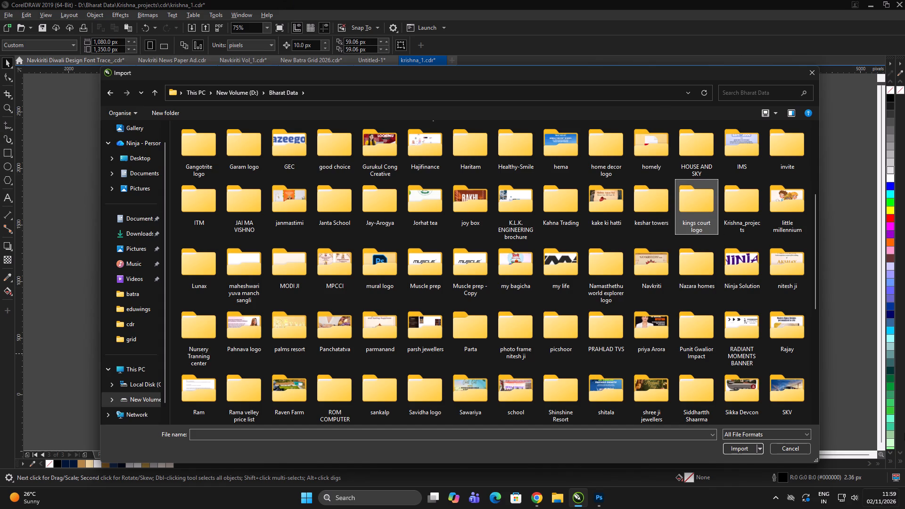
pyautogui.doubleClick(691, 200)
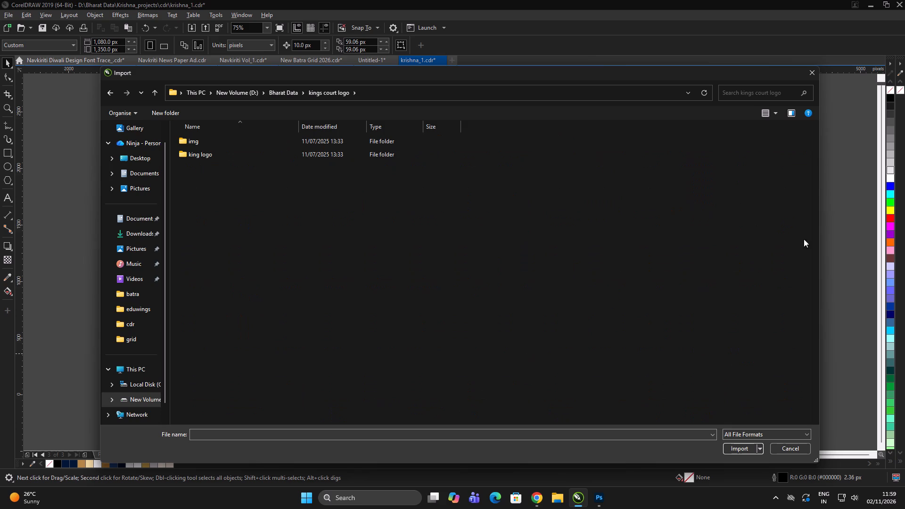
pyautogui.doubleClick(220, 138)
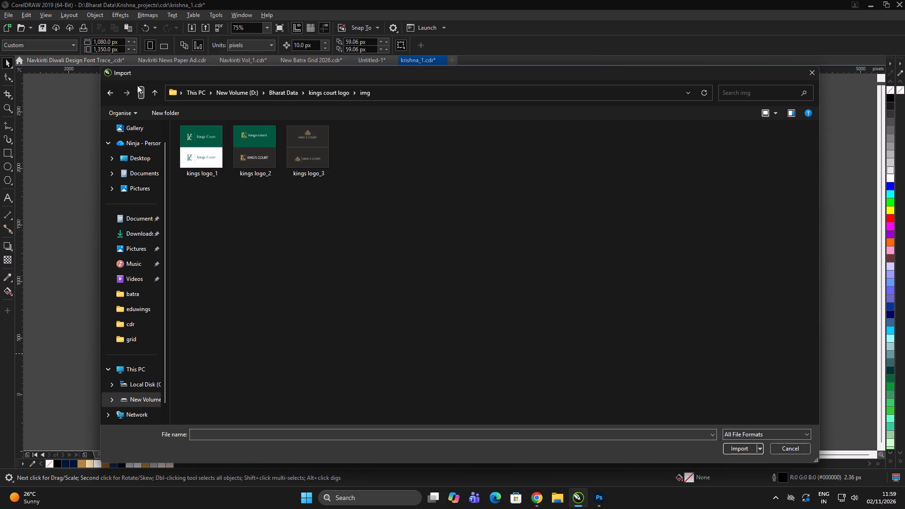
pyautogui.click(116, 96)
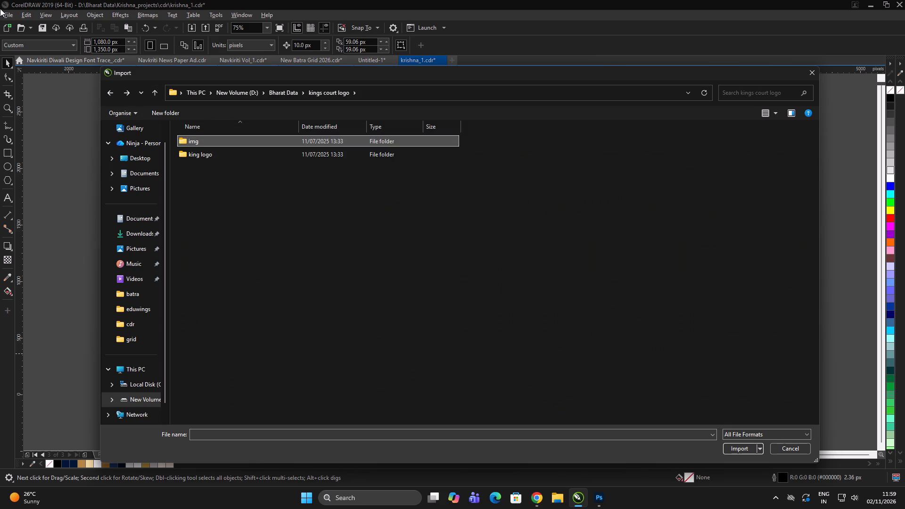
pyautogui.click(108, 90)
# Open the Kings Court image folder for import, under Krishna_projects > Data > krishna projects_.
pyautogui.click(588, 288)
pyautogui.click(623, 311)
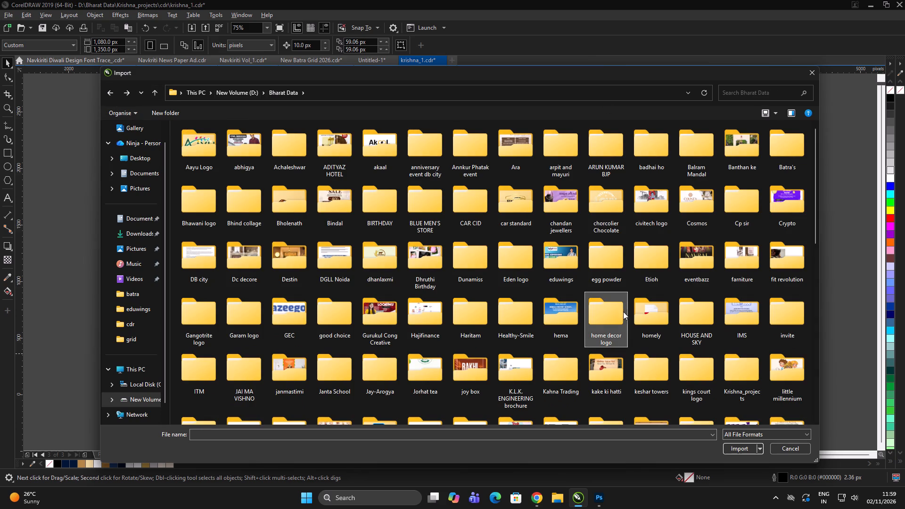
pyautogui.write('pro')
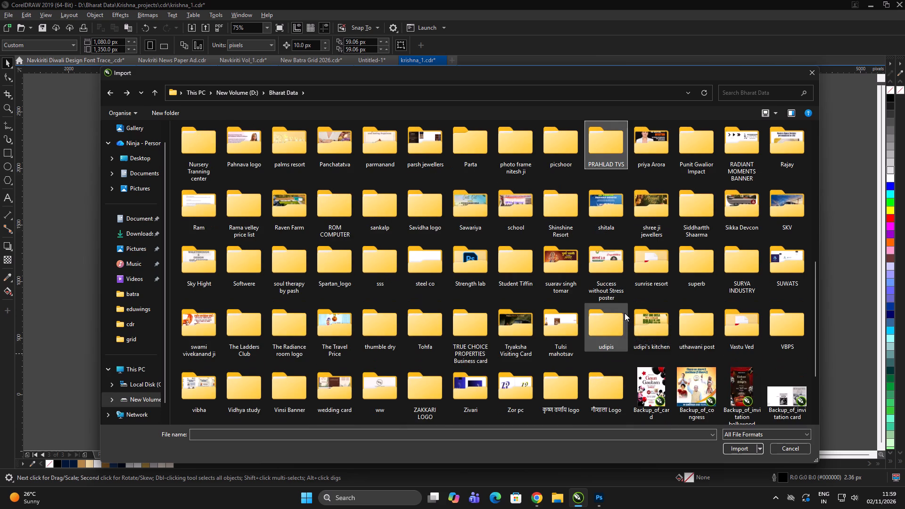
pyautogui.click(703, 154)
pyautogui.write('kris')
pyautogui.scroll(1, 769, 140)
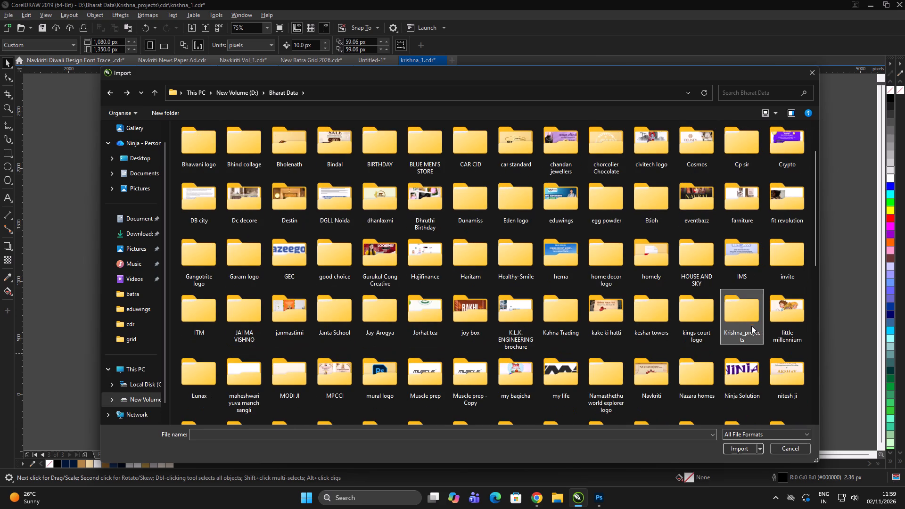
pyautogui.doubleClick(747, 321)
pyautogui.doubleClick(182, 157)
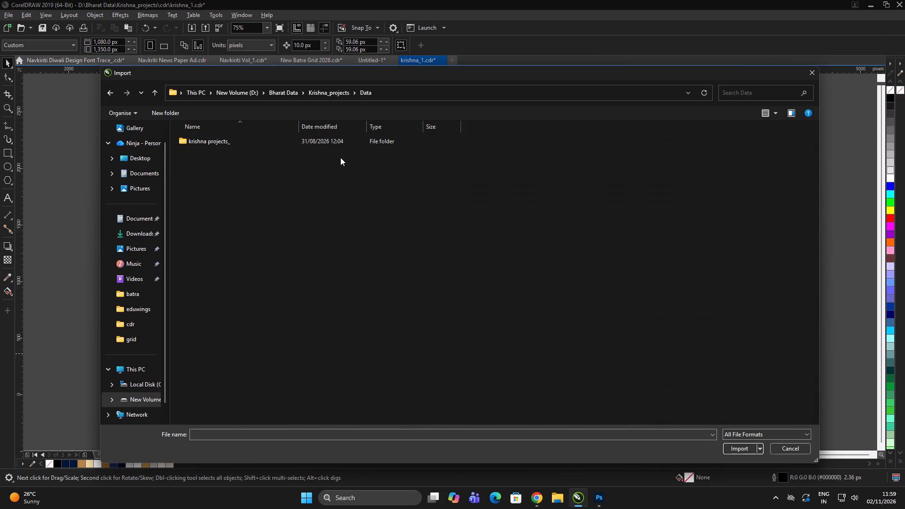
pyautogui.doubleClick(216, 141)
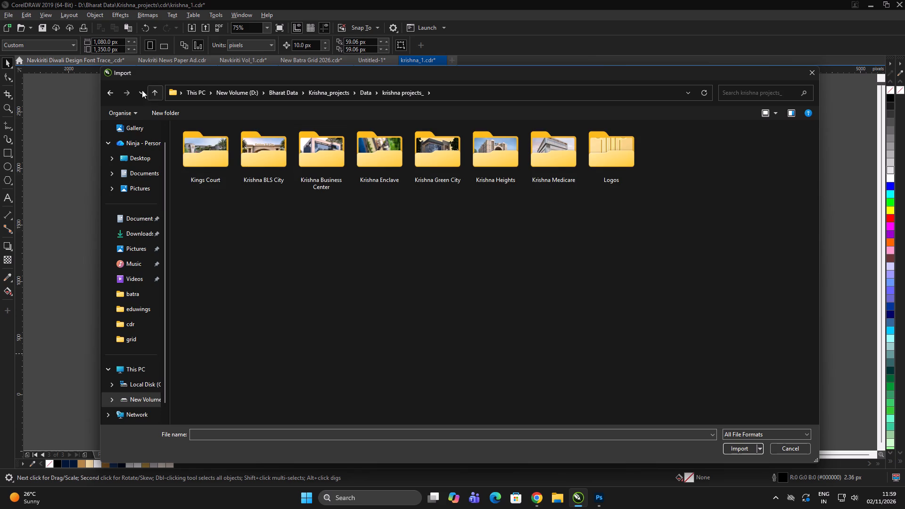
pyautogui.doubleClick(182, 144)
pyautogui.keyDown('ctrl'); pyautogui.scroll(2, 382, 259); pyautogui.keyUp('ctrl')
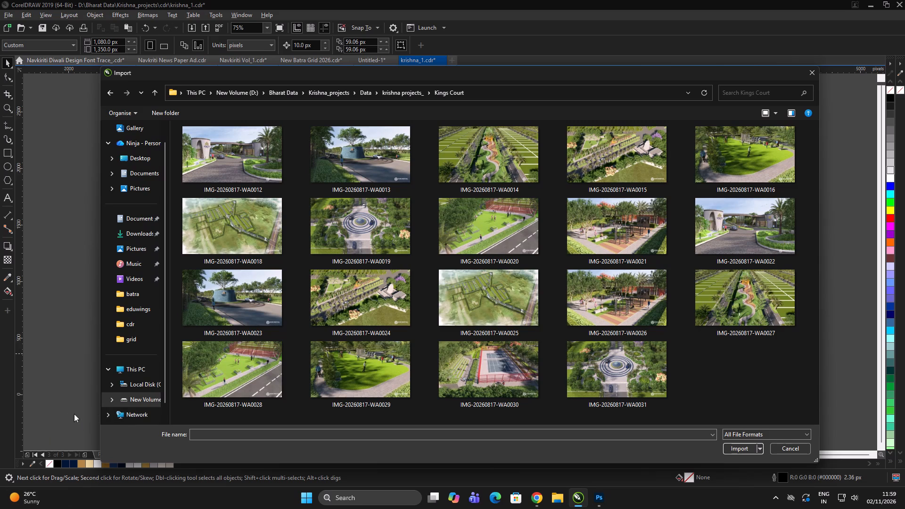
# Import IMG-20260817-WA0014 about 1,654 px wide onto Page 3 and place it in the empty area well right of the post, deselected.
pyautogui.click(468, 160)
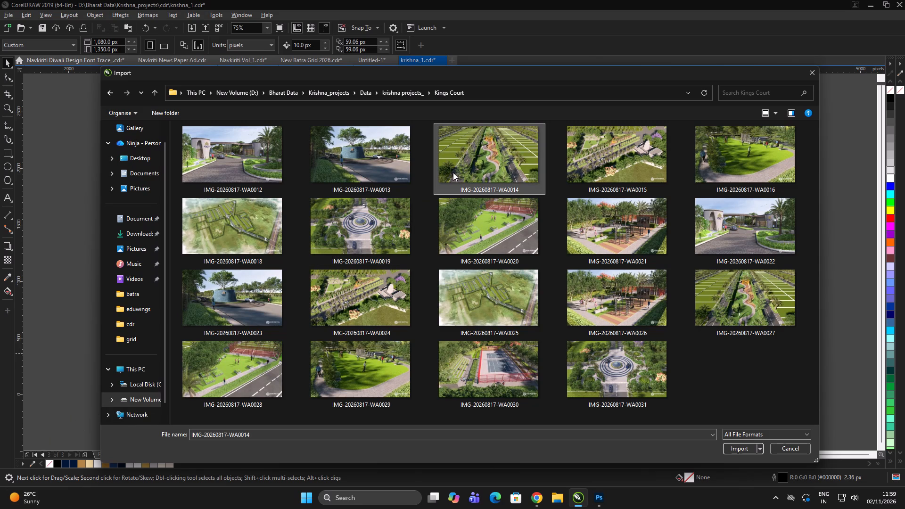
pyautogui.click(602, 296)
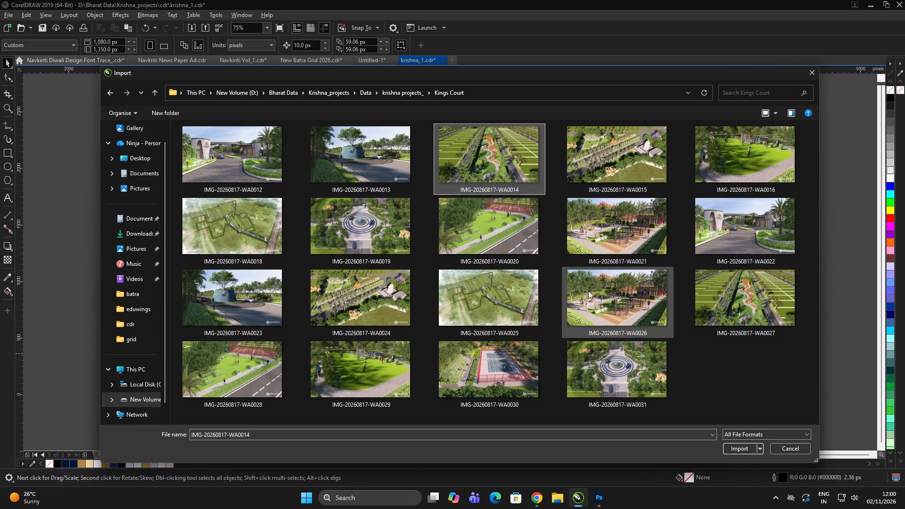
pyautogui.click(523, 182)
pyautogui.keyDown('ctrl'); pyautogui.scroll(8, 592, 269); pyautogui.keyUp('ctrl')
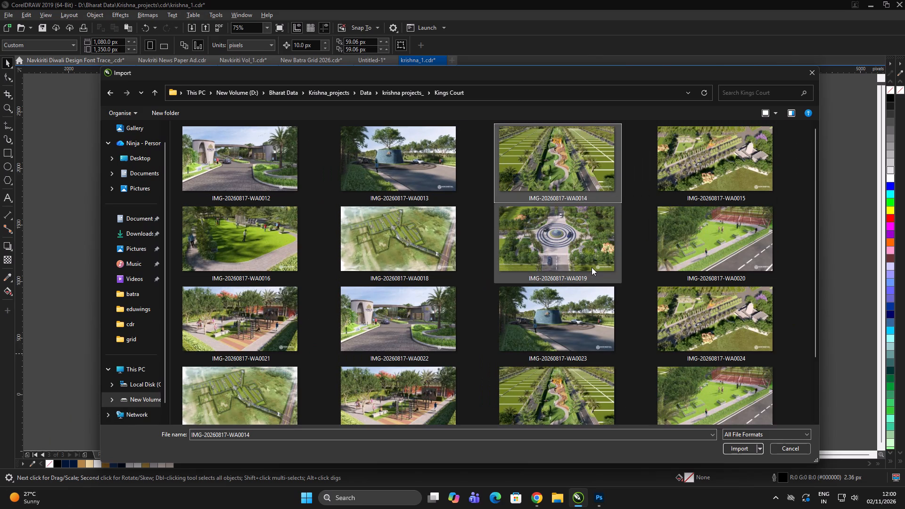
pyautogui.keyDown('ctrl'); pyautogui.scroll(5, 589, 268); pyautogui.keyUp('ctrl')
pyautogui.click(566, 162)
pyautogui.click(731, 443)
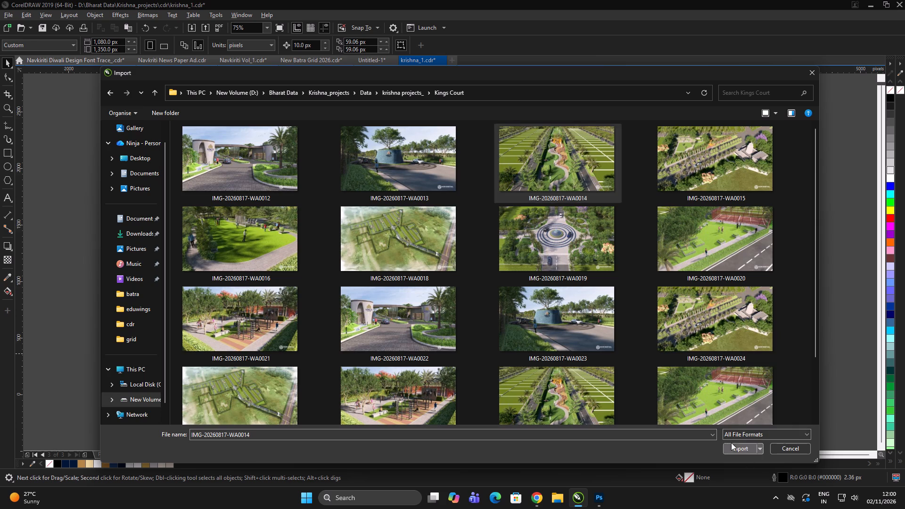
pyautogui.moveTo(538, 199); pyautogui.dragTo(725, 315)
pyautogui.scroll(2, 669, 273)
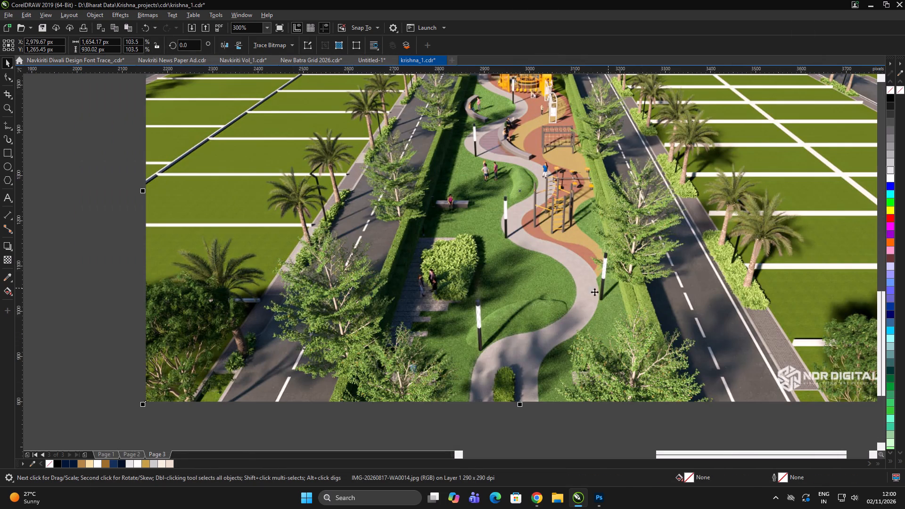
pyautogui.scroll(-2, 520, 313)
pyautogui.doubleClick(808, 315)
pyautogui.click(572, 304)
pyautogui.moveTo(534, 296); pyautogui.dragTo(617, 269)
pyautogui.tripleClick(475, 359)
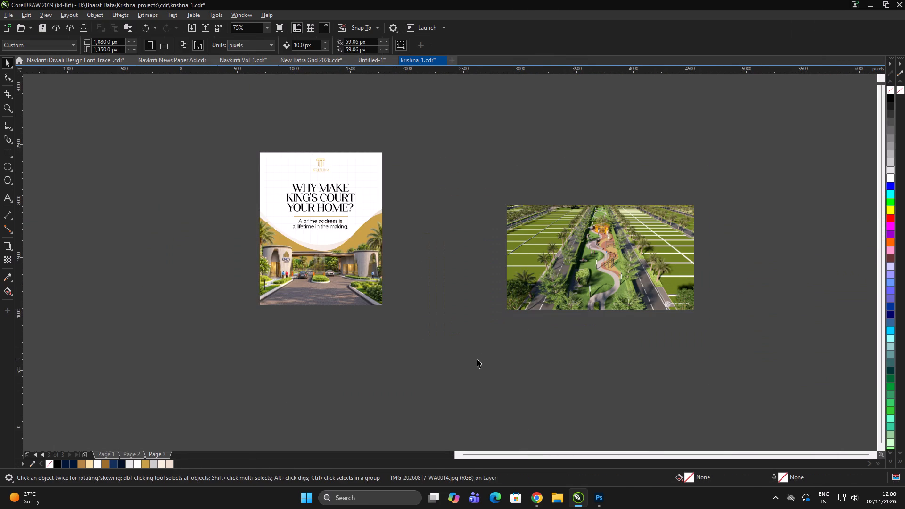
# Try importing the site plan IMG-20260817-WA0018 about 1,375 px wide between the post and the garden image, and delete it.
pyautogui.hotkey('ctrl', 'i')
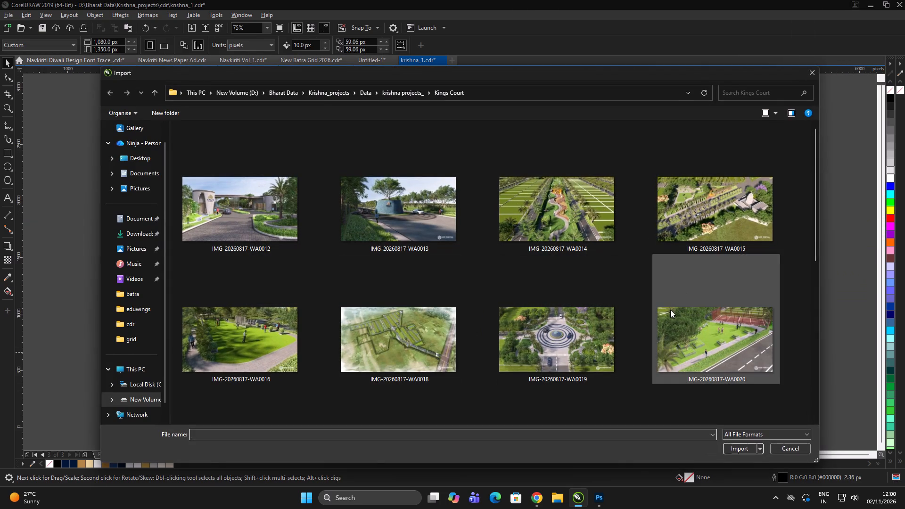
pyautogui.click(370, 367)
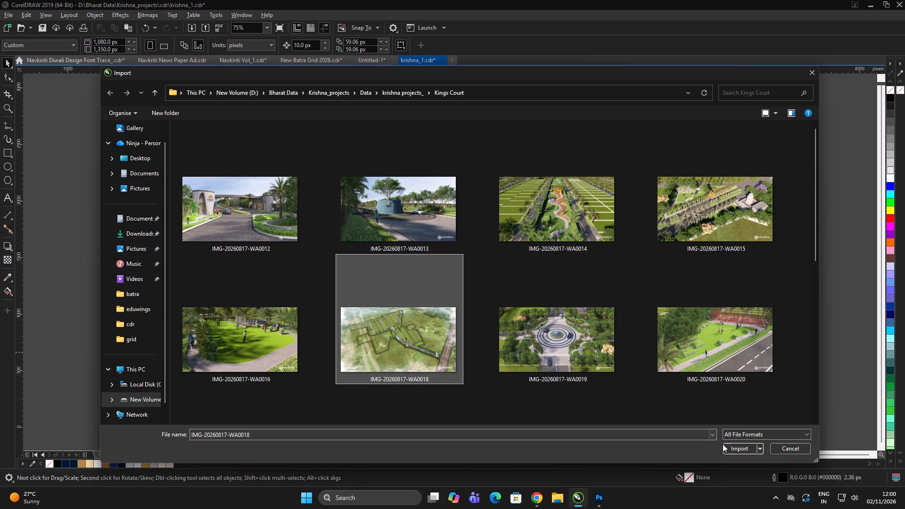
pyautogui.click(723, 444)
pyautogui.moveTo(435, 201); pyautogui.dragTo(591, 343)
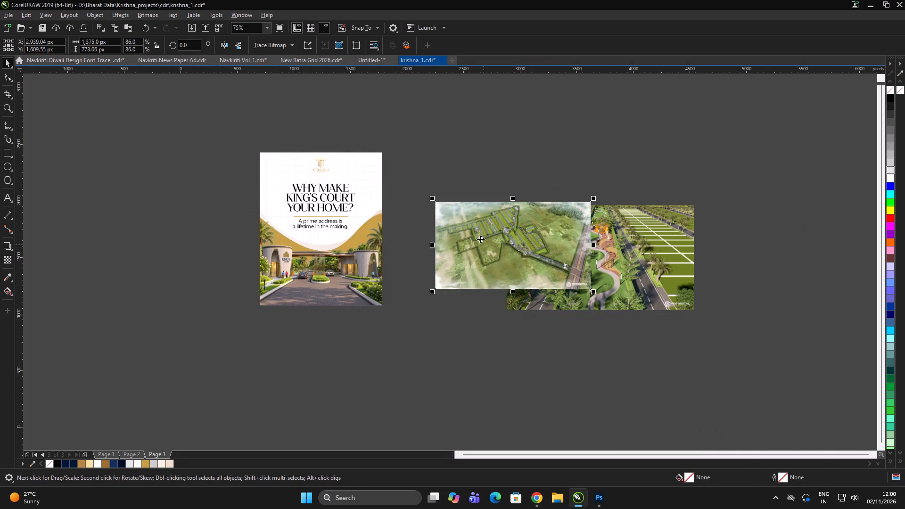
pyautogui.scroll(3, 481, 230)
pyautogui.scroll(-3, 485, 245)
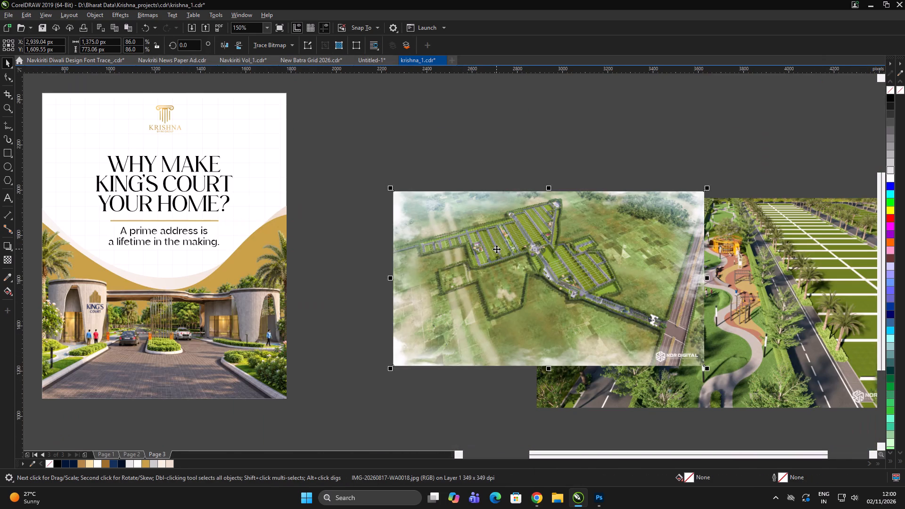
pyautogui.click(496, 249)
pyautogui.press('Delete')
# Move the imported garden image close beside the post, centred at about X 2,886 px, Y 1,503 px, and deselect it.
pyautogui.scroll(-2, 486, 253)
pyautogui.click(514, 272)
pyautogui.moveTo(544, 261); pyautogui.dragTo(493, 265)
pyautogui.tripleClick(595, 255)
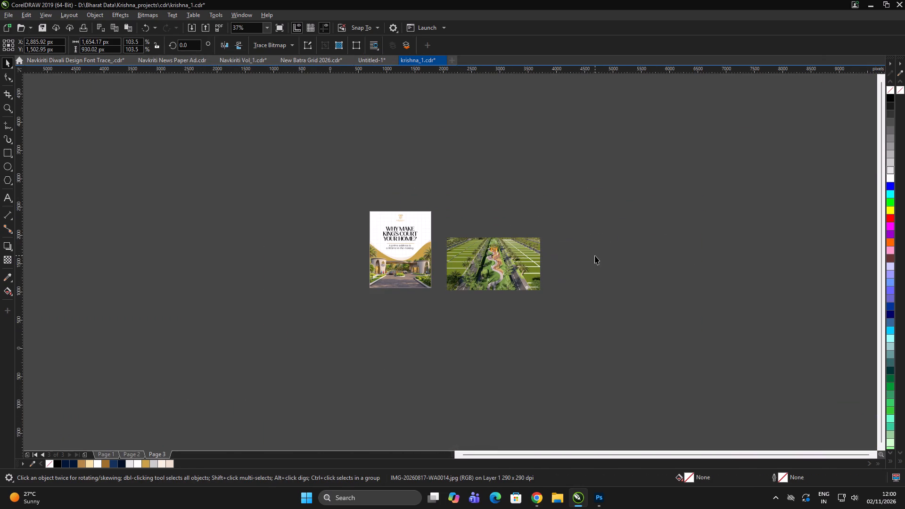
pyautogui.press('Left')
# Browse the other project folders and the Logos folder under krishna projects_ for importable images, ending back in Kings Court.
pyautogui.hotkey('ctrl', 'i')
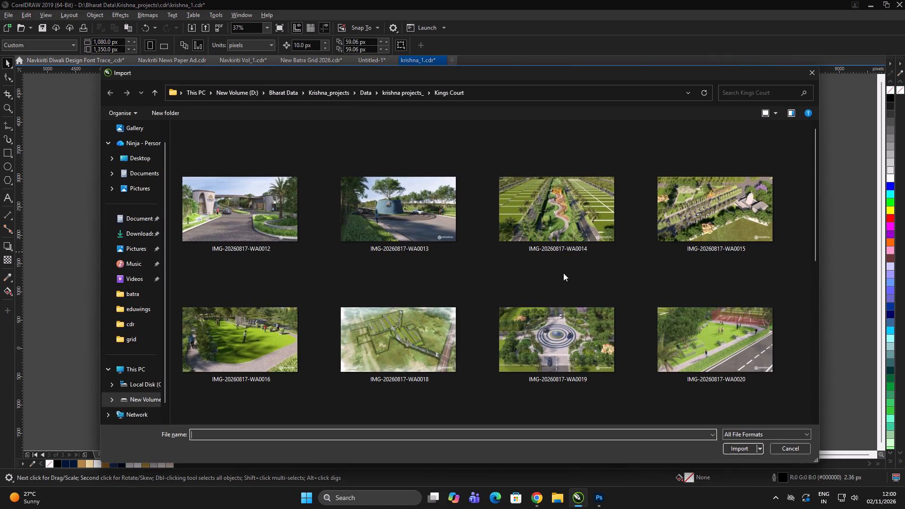
pyautogui.click(420, 98)
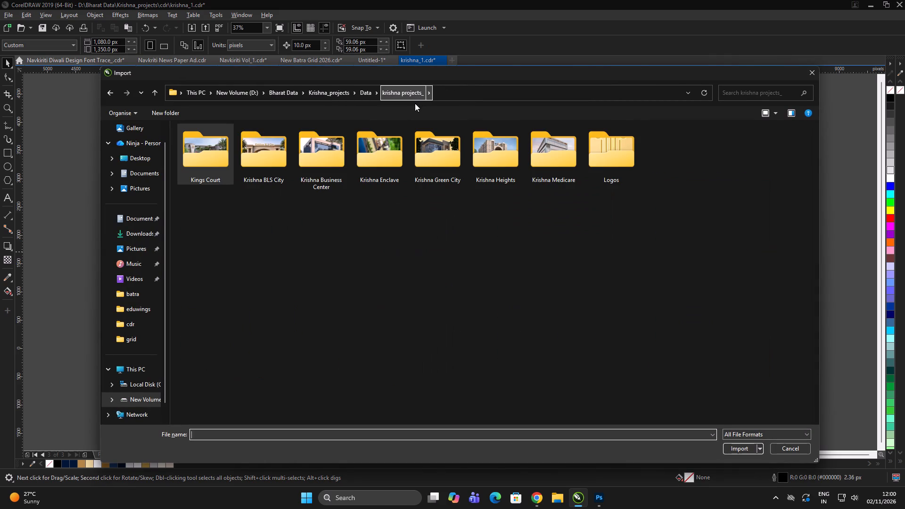
pyautogui.doubleClick(255, 149)
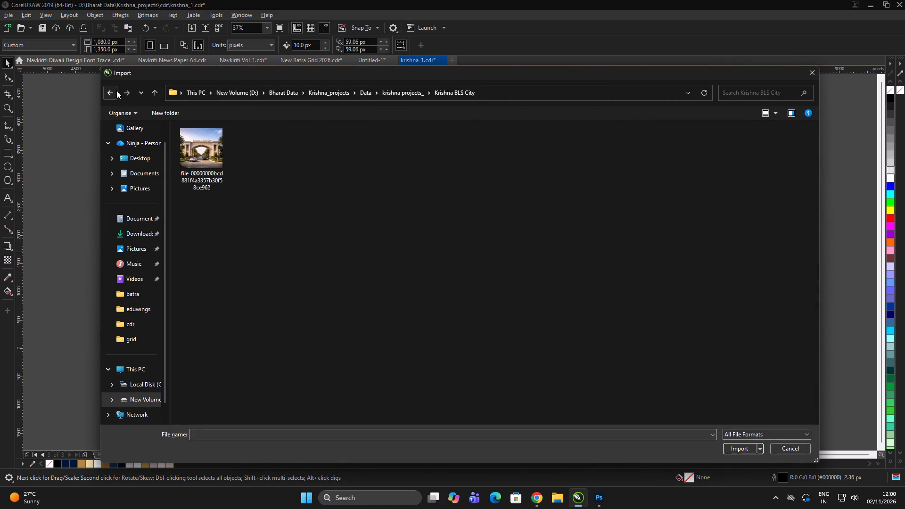
pyautogui.click(115, 90)
pyautogui.doubleClick(329, 144)
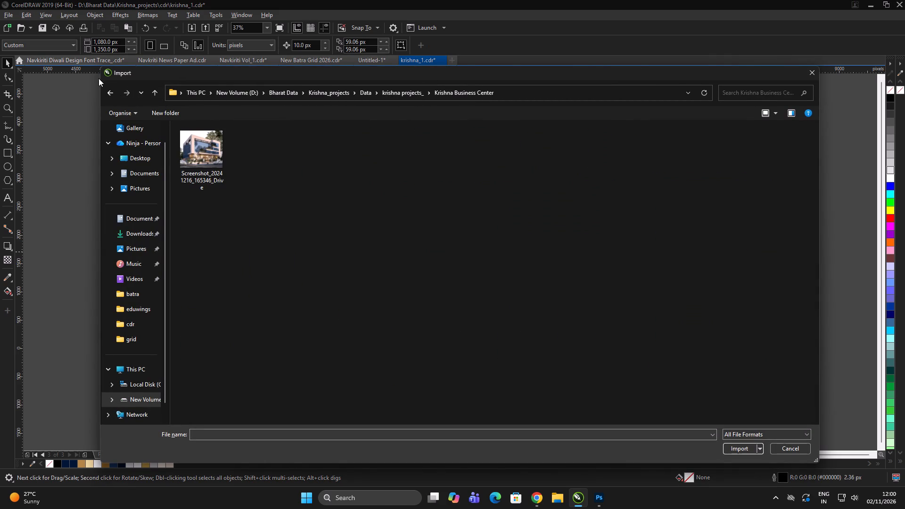
pyautogui.click(116, 96)
pyautogui.doubleClick(382, 161)
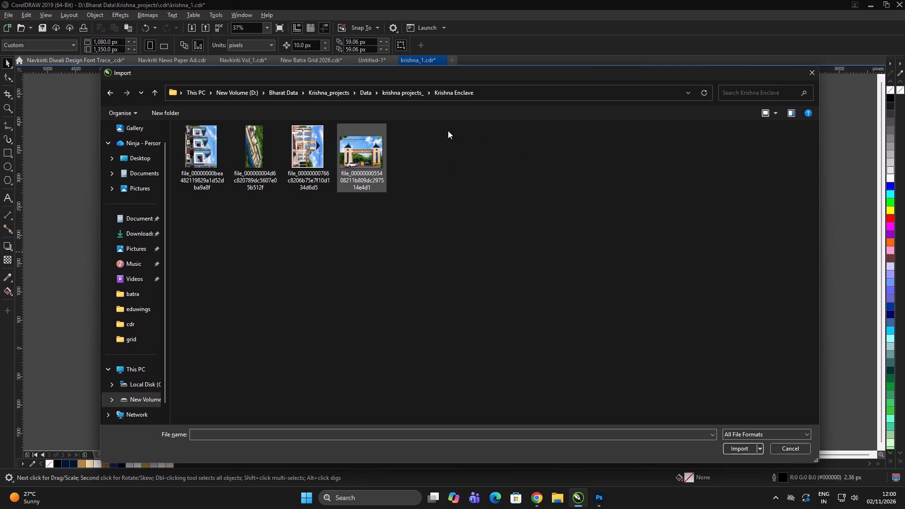
pyautogui.click(111, 92)
pyautogui.doubleClick(446, 156)
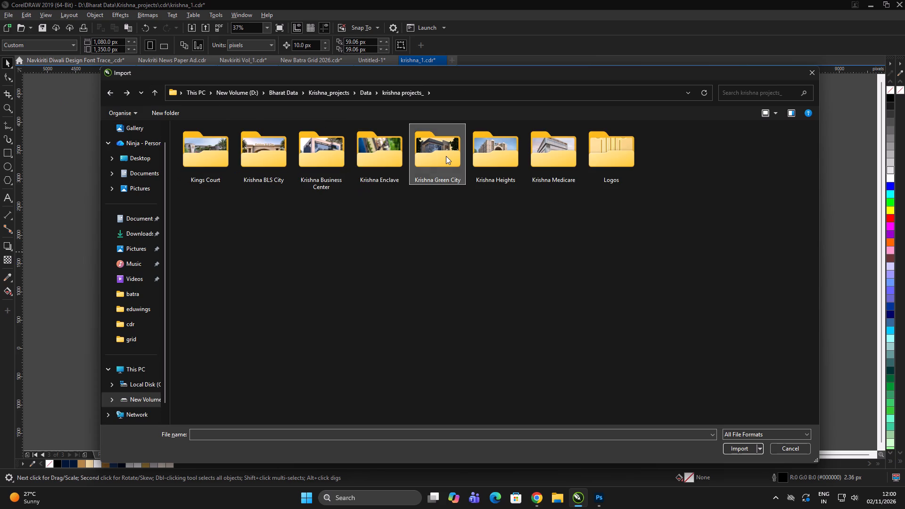
pyautogui.doubleClick(329, 229)
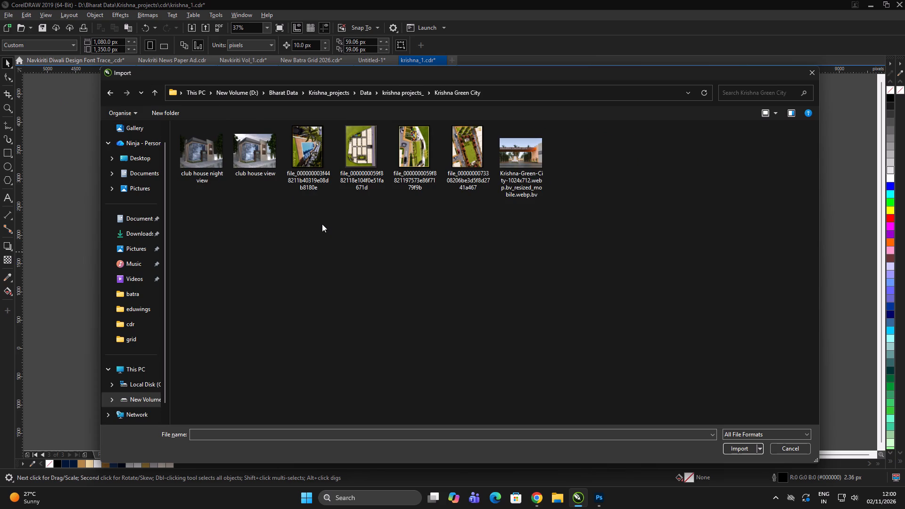
pyautogui.click(110, 94)
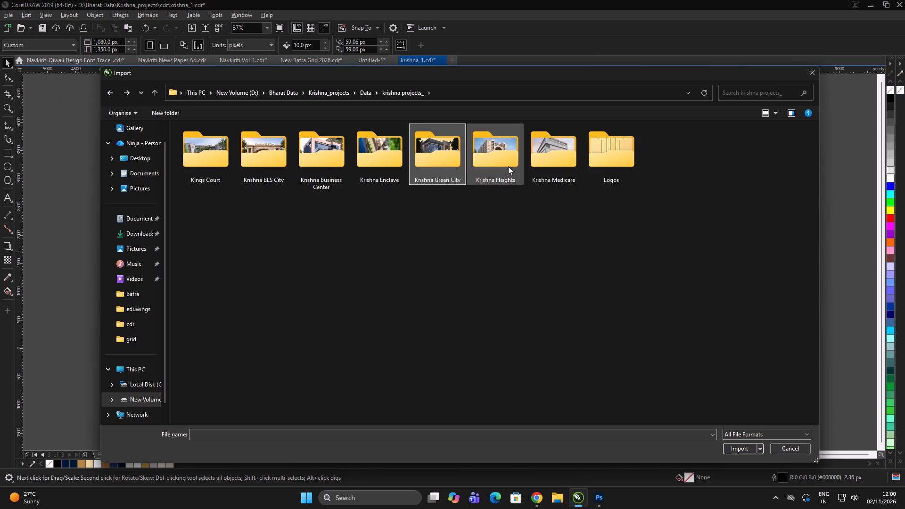
pyautogui.doubleClick(508, 166)
pyautogui.click(108, 88)
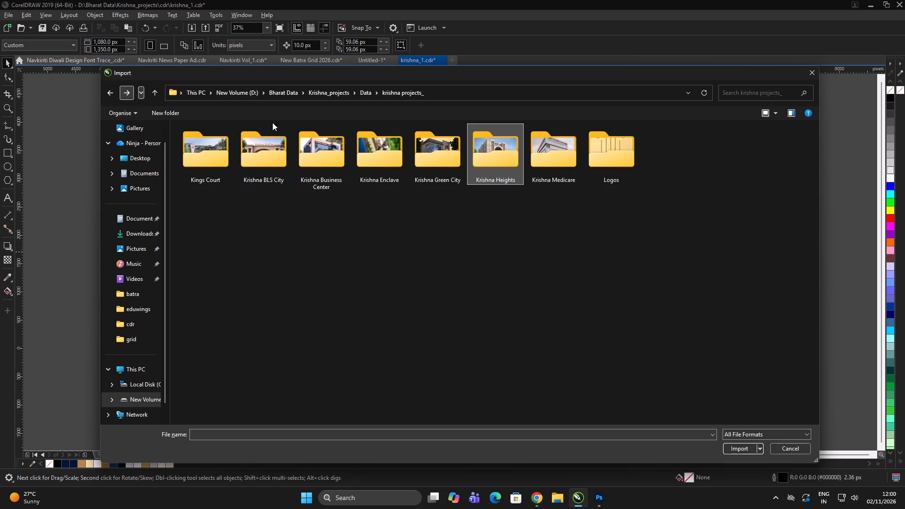
pyautogui.doubleClick(557, 170)
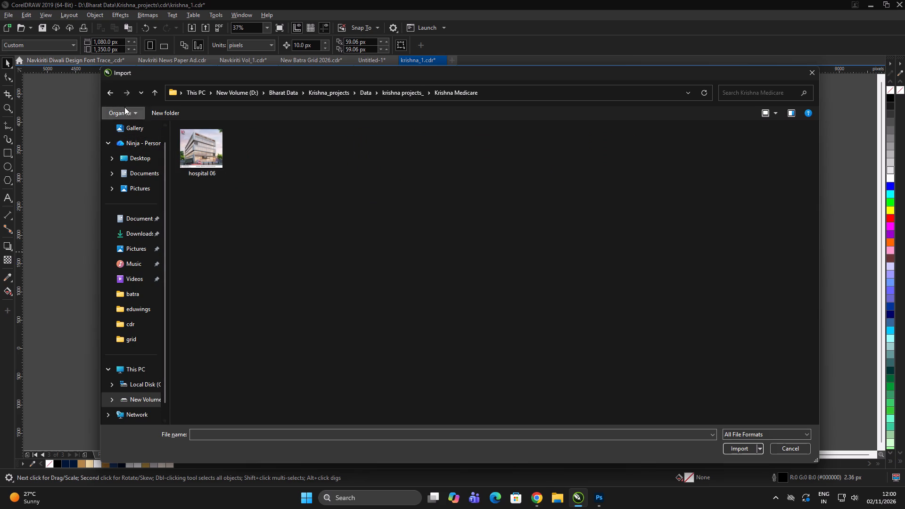
pyautogui.click(104, 92)
pyautogui.doubleClick(593, 154)
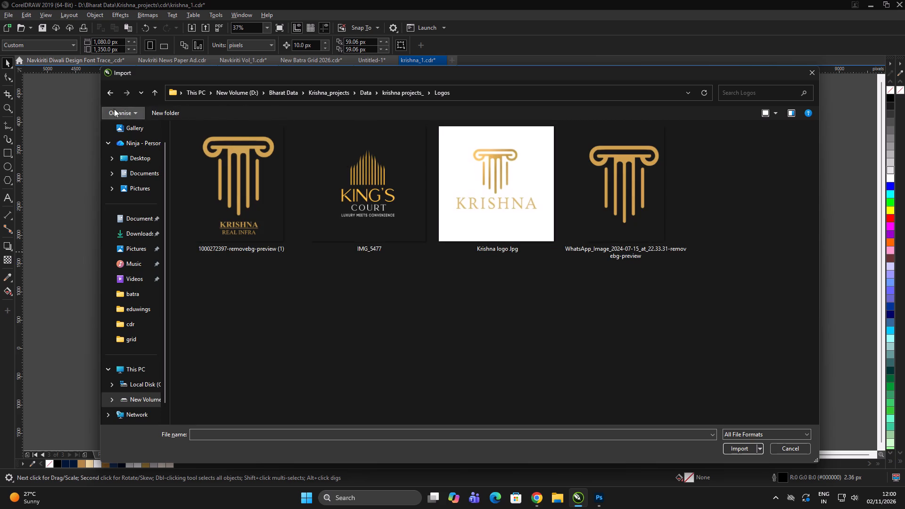
pyautogui.click(115, 94)
pyautogui.click(113, 94)
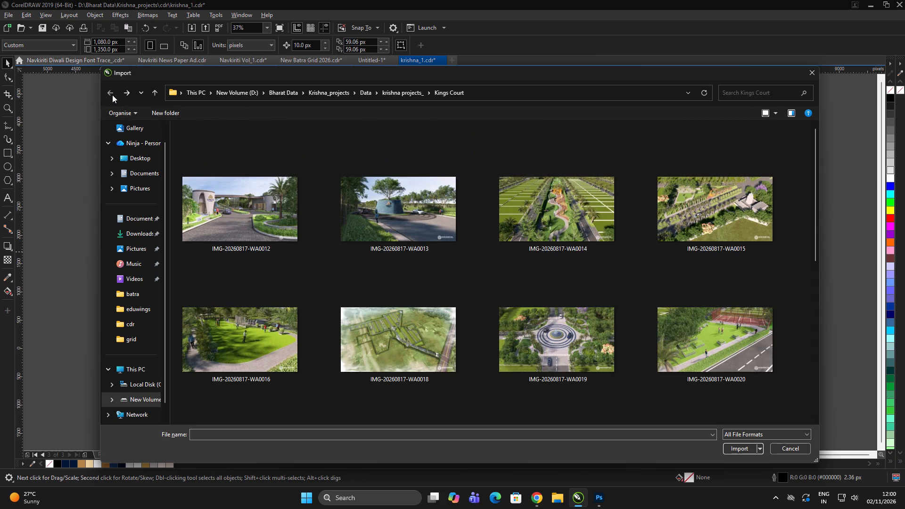
# Import IMG-20260817-WA0014 again about 1,596 px wide, beside the existing garden image and centred at about X 4,371 px, Y 1,519 px.
pyautogui.click(549, 234)
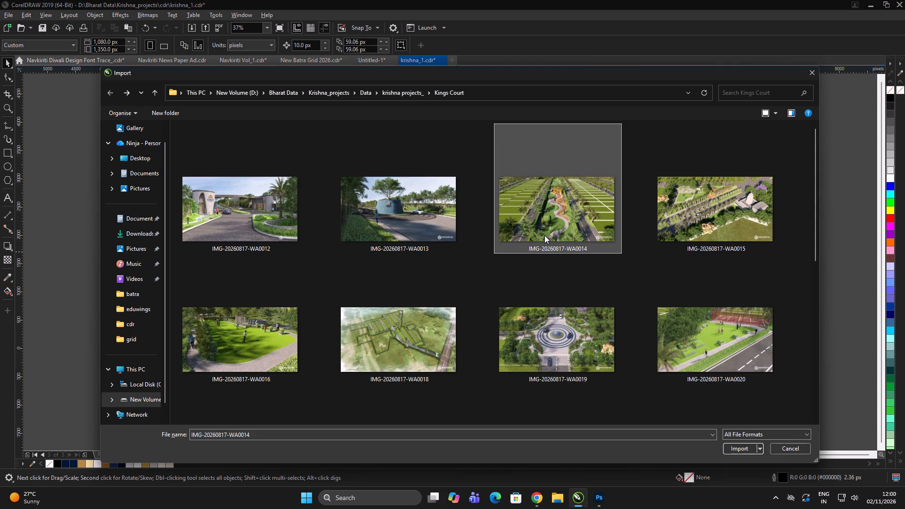
pyautogui.click(753, 449)
pyautogui.moveTo(532, 239); pyautogui.dragTo(624, 288)
# Delete the earlier, larger copy of the garden image nearest the post.
pyautogui.scroll(2, 560, 246)
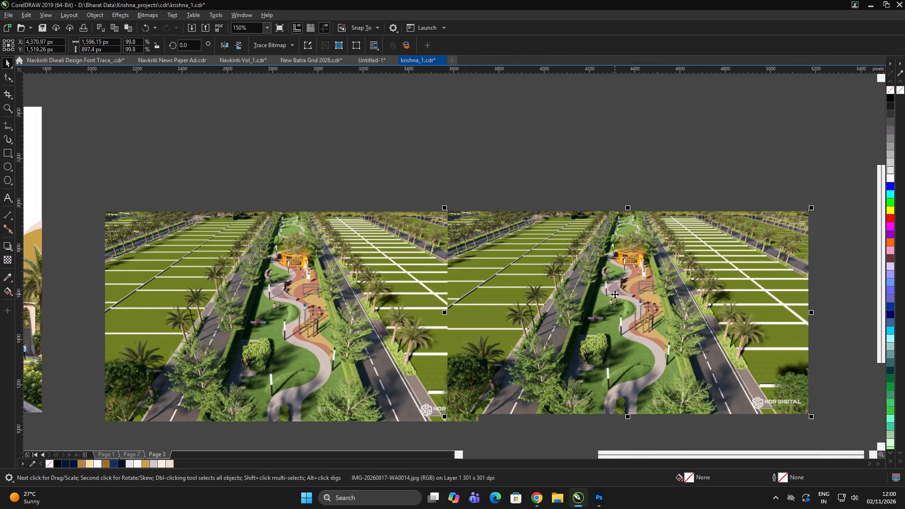
pyautogui.scroll(1, 572, 312)
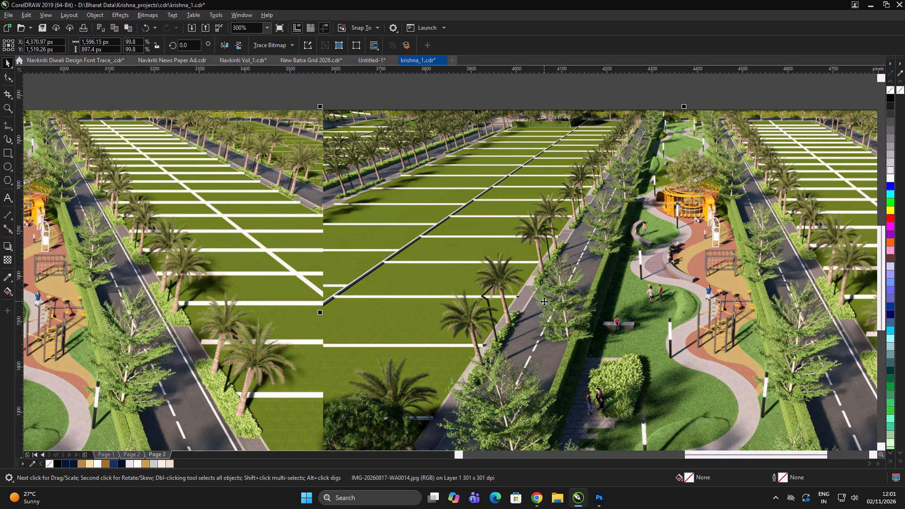
pyautogui.scroll(-2, 539, 320)
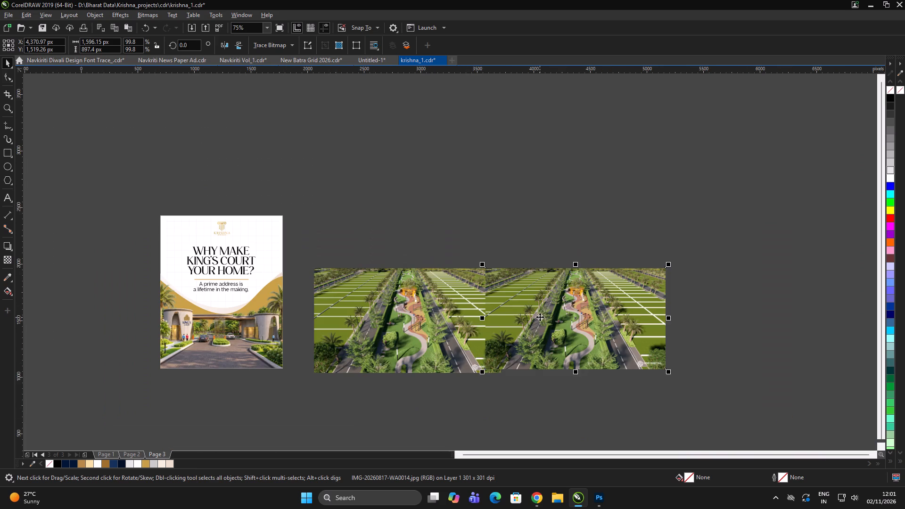
pyautogui.click(589, 304)
pyautogui.click(481, 317)
pyautogui.click(421, 324)
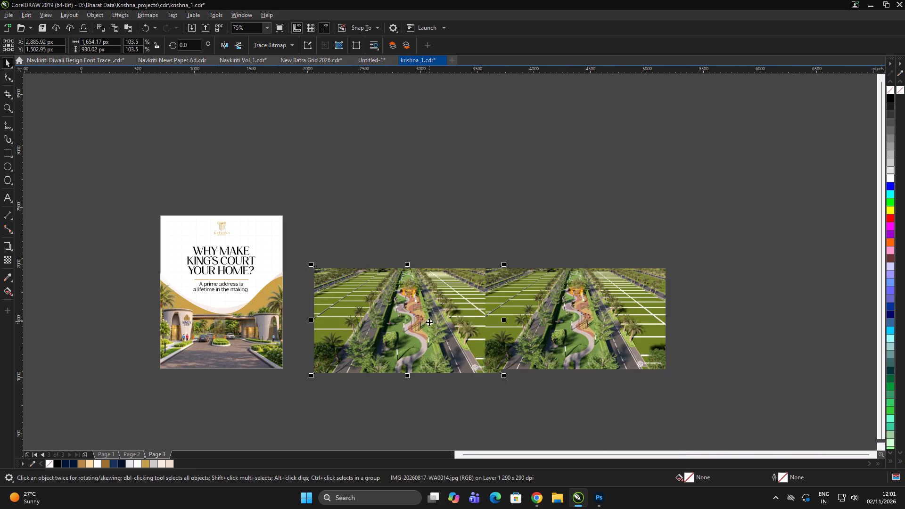
pyautogui.press('Delete')
# Select the remaining garden image and examine it up close.
pyautogui.click(620, 353)
pyautogui.scroll(1, 584, 333)
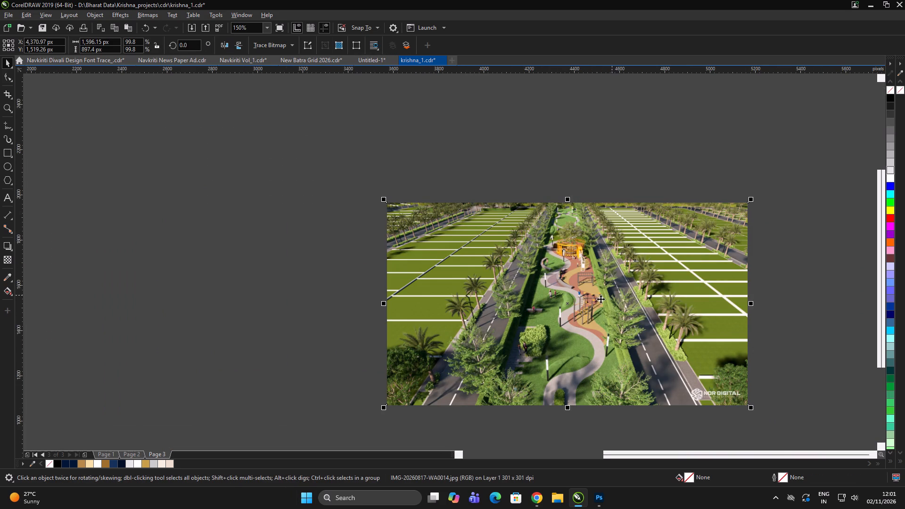
pyautogui.scroll(-2, 550, 310)
pyautogui.doubleClick(646, 323)
pyautogui.scroll(2, 580, 320)
pyautogui.click(560, 313)
pyautogui.click(669, 282)
pyautogui.click(676, 277)
pyautogui.click(514, 287)
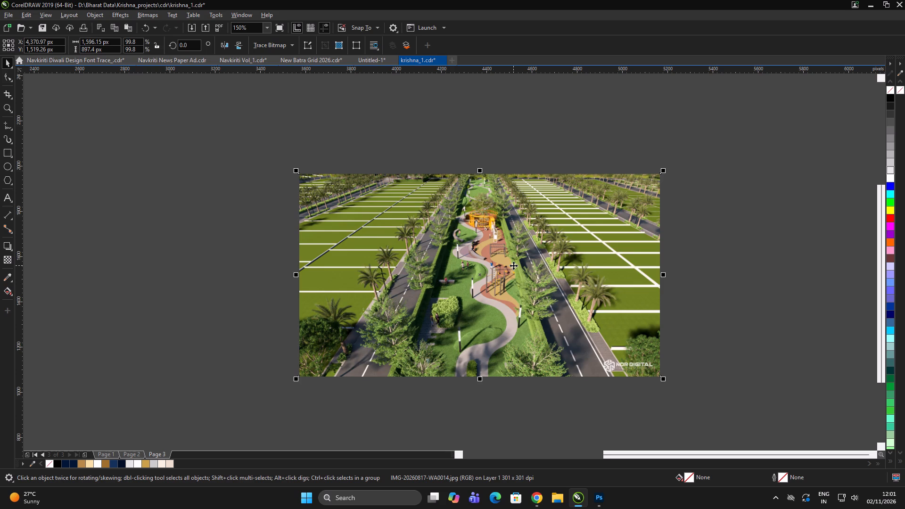
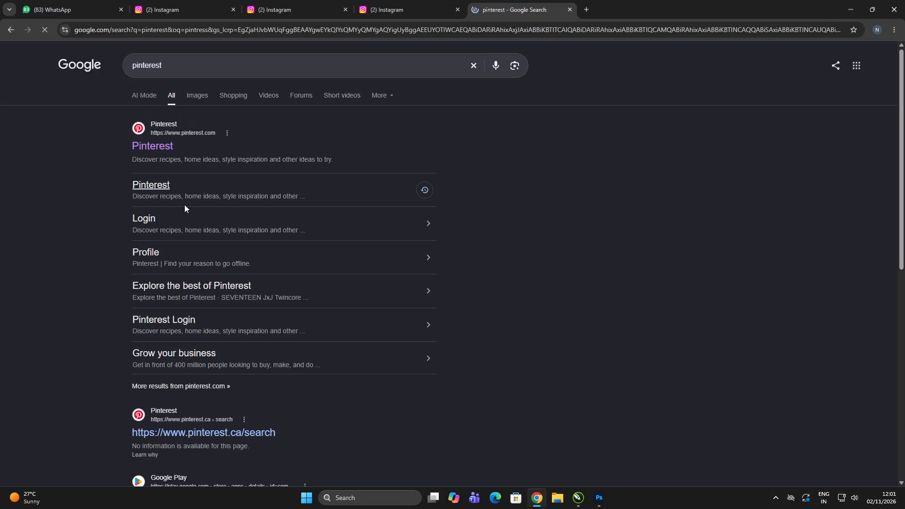
# Open the Pinterest site from the Google results, glancing at the King's Court Instagram grid while it loads.
pyautogui.click(159, 146)
pyautogui.click(395, 5)
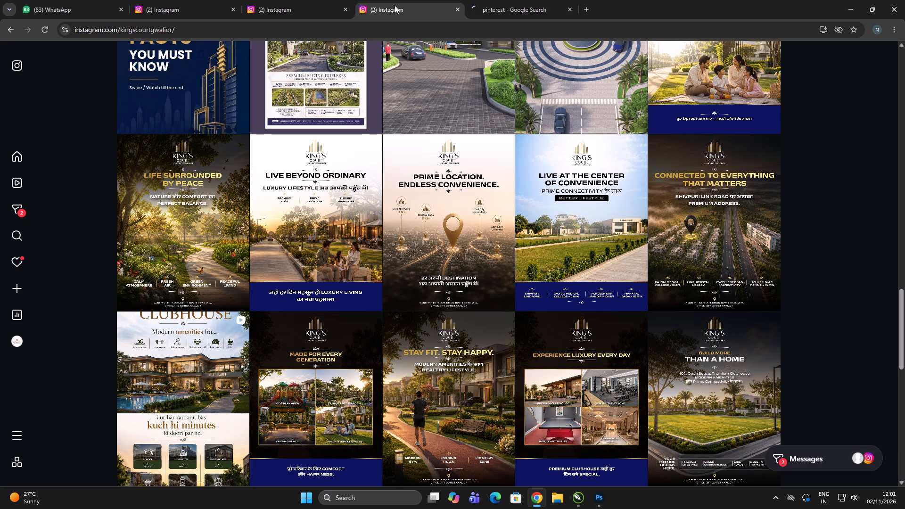
pyautogui.click(506, 0)
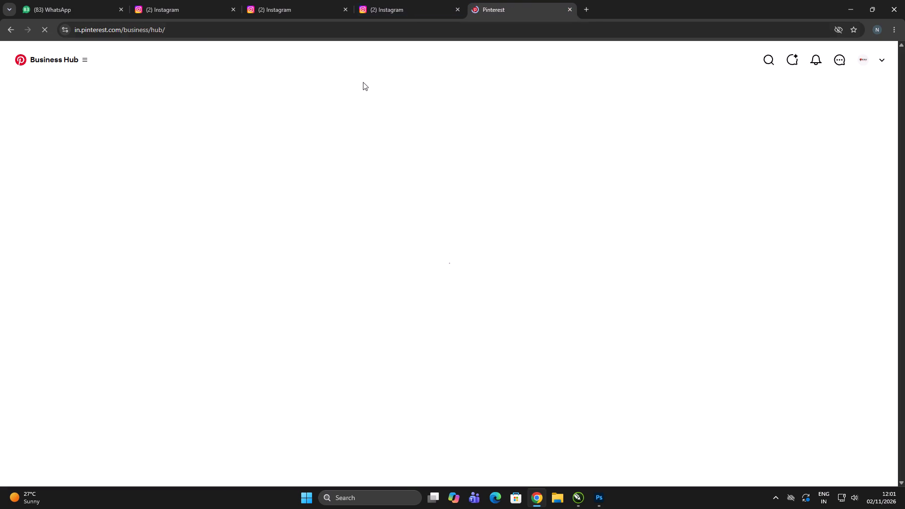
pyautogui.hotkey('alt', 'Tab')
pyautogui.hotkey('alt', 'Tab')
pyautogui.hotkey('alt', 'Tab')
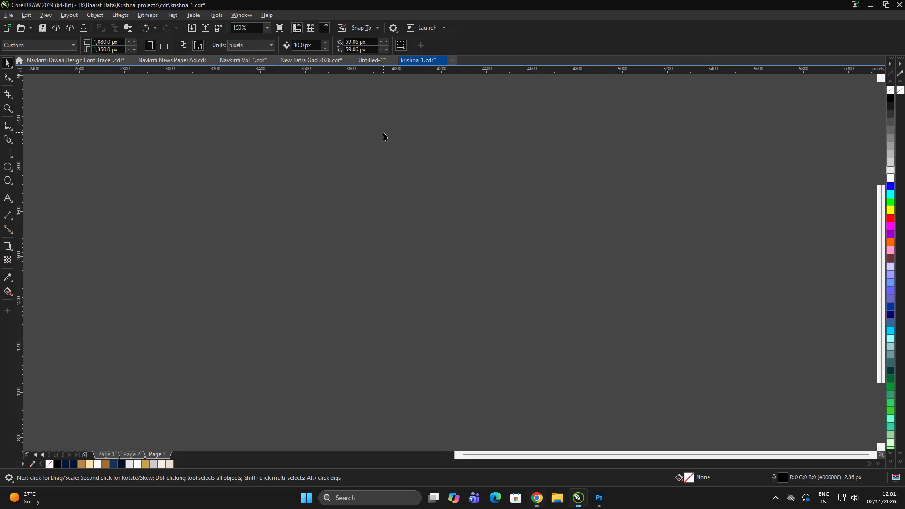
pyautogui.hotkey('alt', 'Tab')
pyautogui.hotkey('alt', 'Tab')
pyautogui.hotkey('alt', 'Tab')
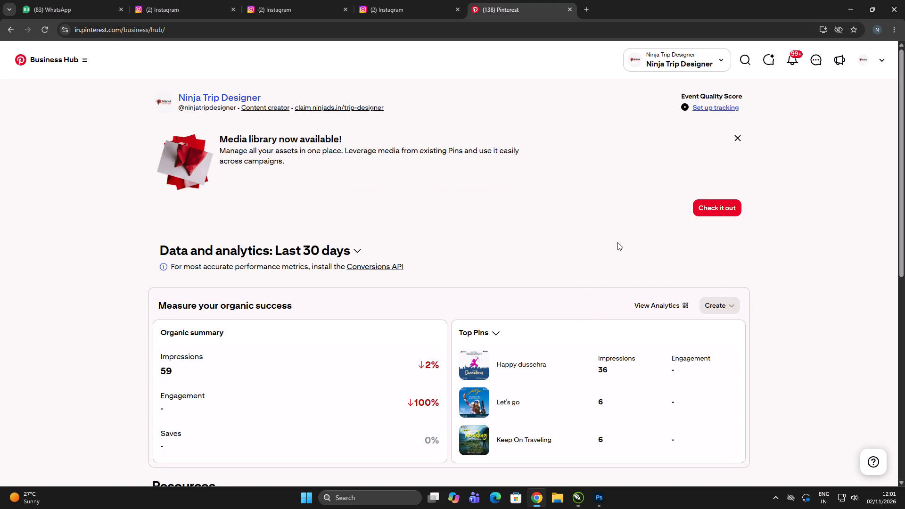
# Switch to Photoshop and examine the cut-out of the woman in the teal embroidered suit up close.
pyautogui.hotkey('alt', 'Tab')
pyautogui.hotkey('alt', 'Tab')
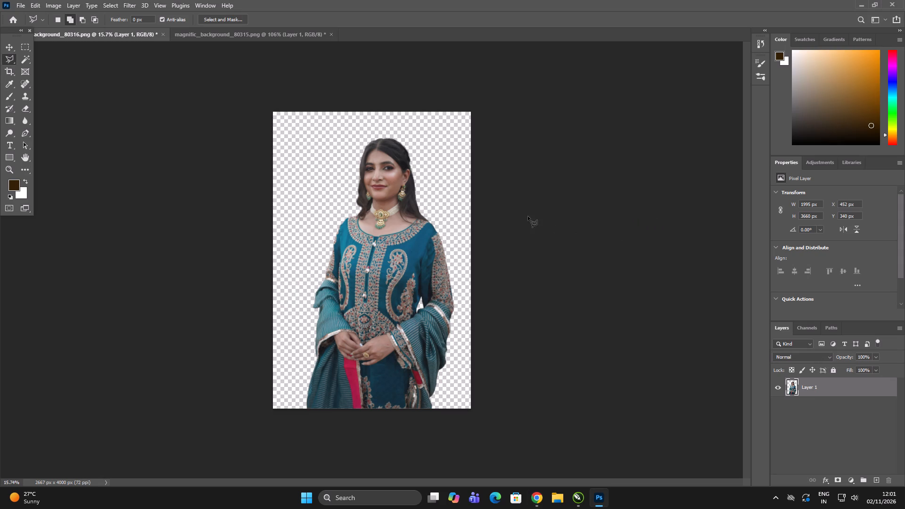
pyautogui.keyDown('alt'); pyautogui.scroll(8, 420, 160); pyautogui.keyUp('alt')
pyautogui.keyDown('alt'); pyautogui.scroll(-11, 418, 156); pyautogui.keyUp('alt')
pyautogui.keyDown('alt'); pyautogui.scroll(3, 384, 188); pyautogui.keyUp('alt')
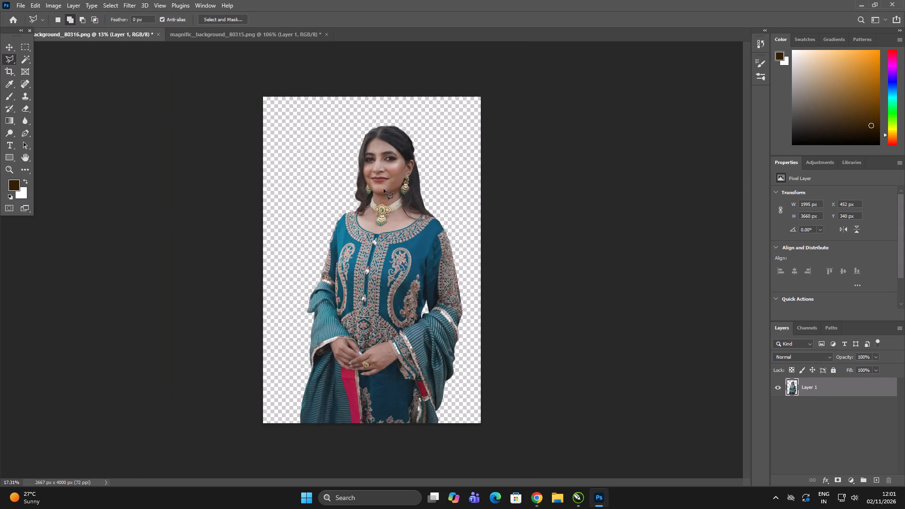
pyautogui.keyDown('alt'); pyautogui.scroll(19, 384, 189); pyautogui.keyUp('alt')
pyautogui.keyDown('alt'); pyautogui.scroll(-15, 387, 199); pyautogui.keyUp('alt')
# Switch to CorelDRAW and examine the Batra's posts in the New Batra Grid 2026 document.
pyautogui.hotkey('alt', 'Tab')
pyautogui.hotkey('alt', 'Tab')
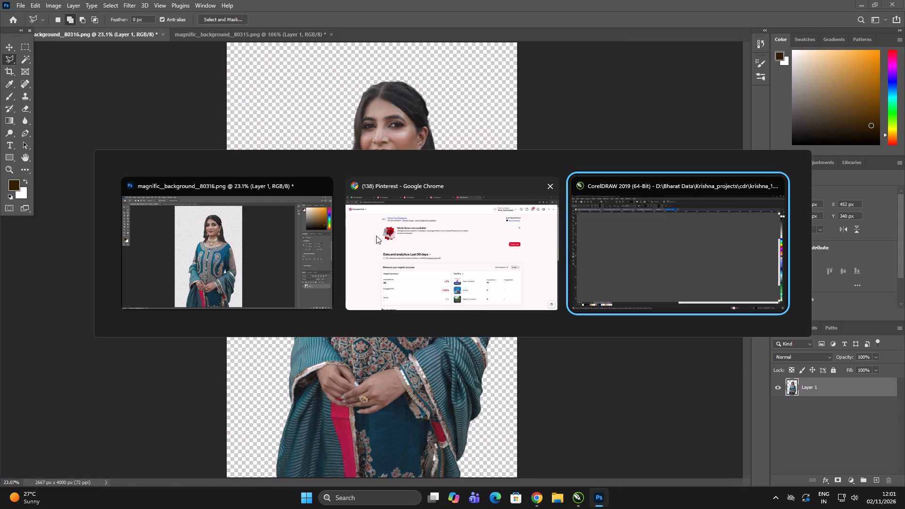
pyautogui.click(450, 144)
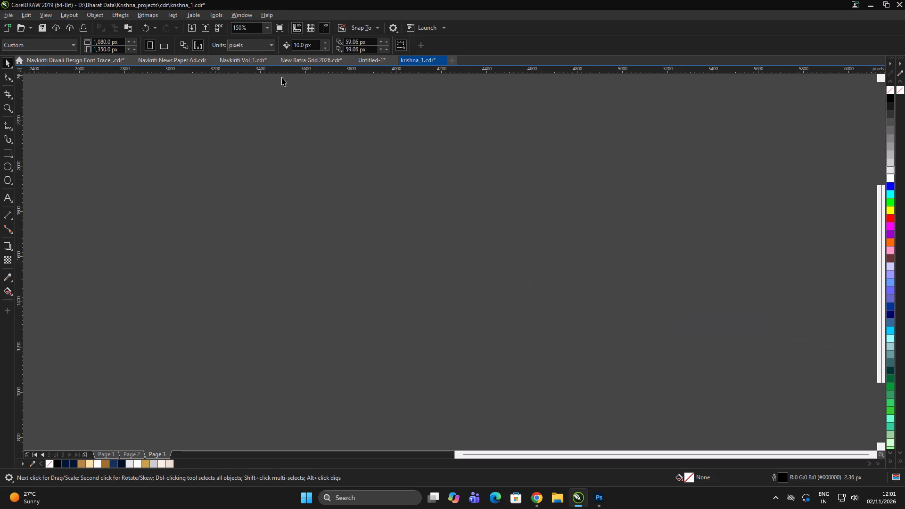
pyautogui.click(340, 60)
pyautogui.scroll(6, 404, 227)
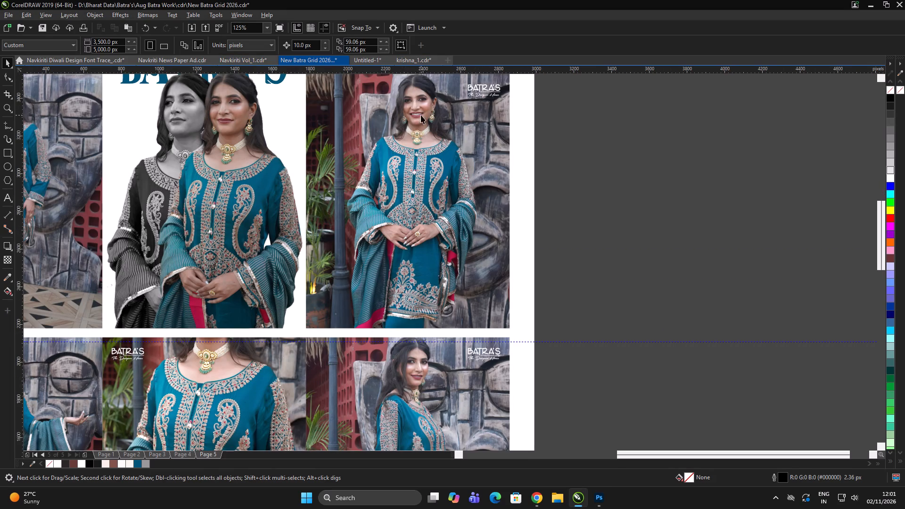
pyautogui.doubleClick(620, 156)
# Switch back to the Pinterest page in Chrome.
pyautogui.hotkey('alt', 'Tab')
pyautogui.hotkey('alt', 'Tab')
pyautogui.hotkey('alt', 'Tab')
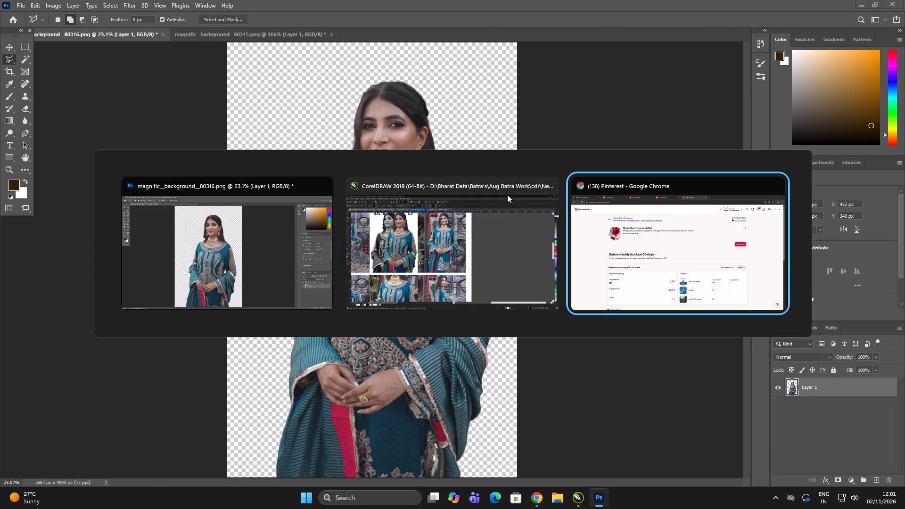